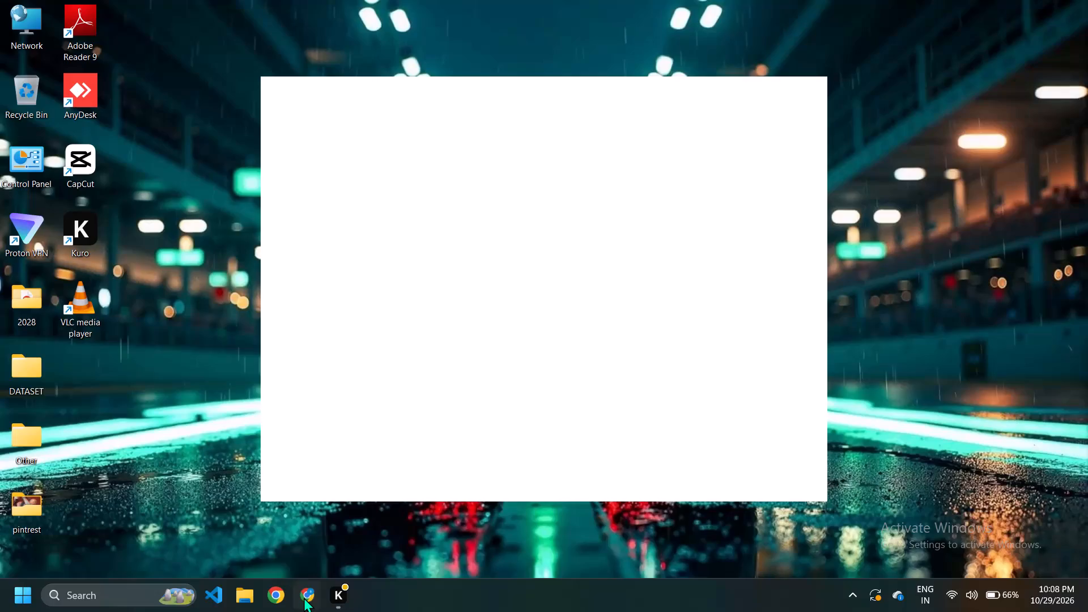
# In the Canva presentation in Chrome, replace slide 5's title with "Five Days of Diwali" and shrink the title text slightly.
pyautogui.click(301, 589)
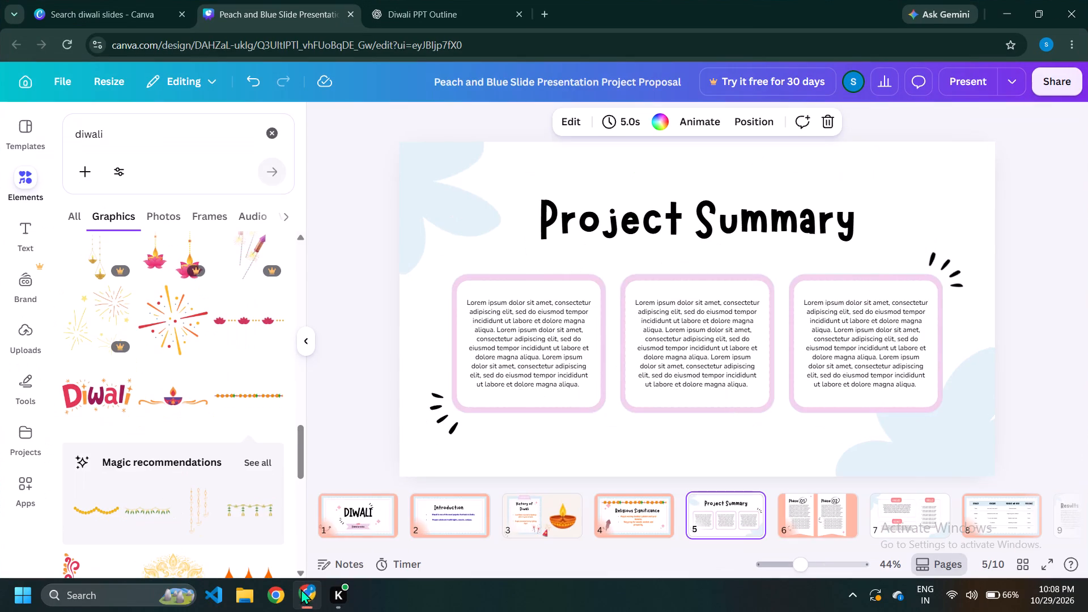
pyautogui.click(695, 210)
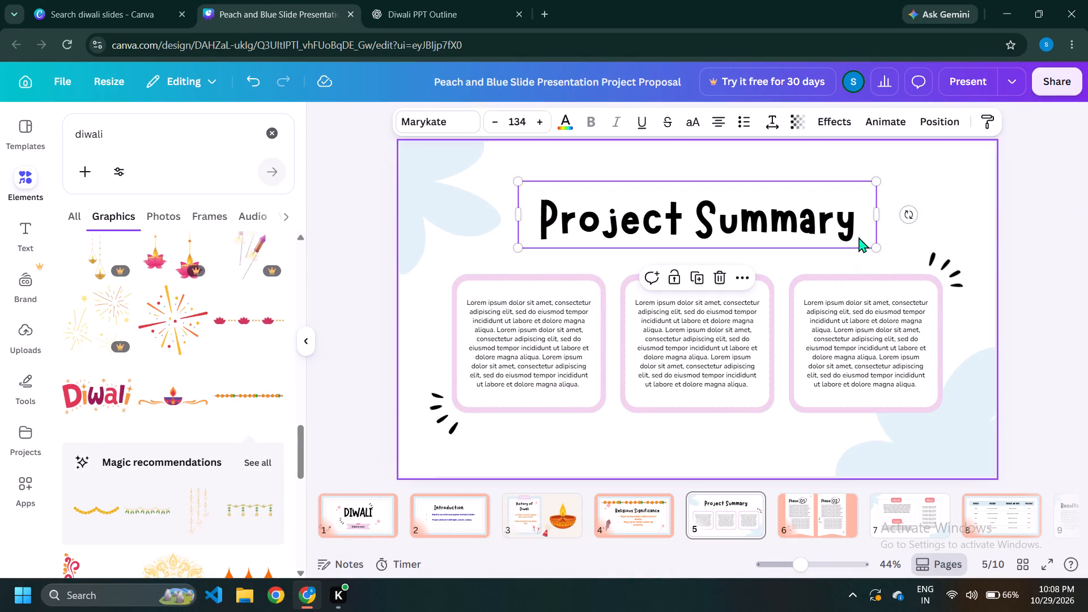
pyautogui.doubleClick(852, 220)
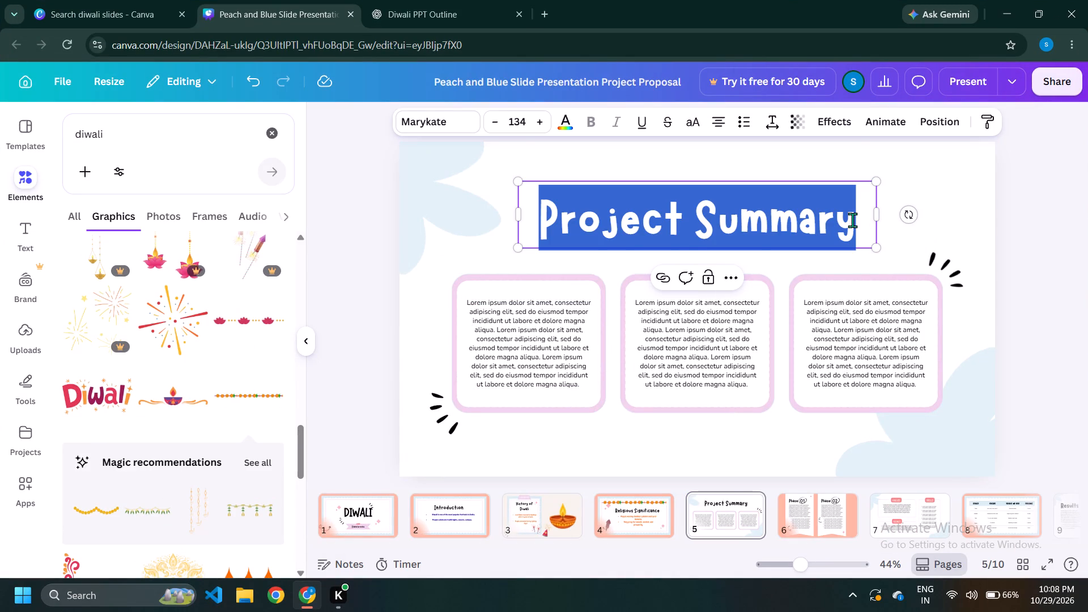
pyautogui.hotkey('ctrl', 'v')
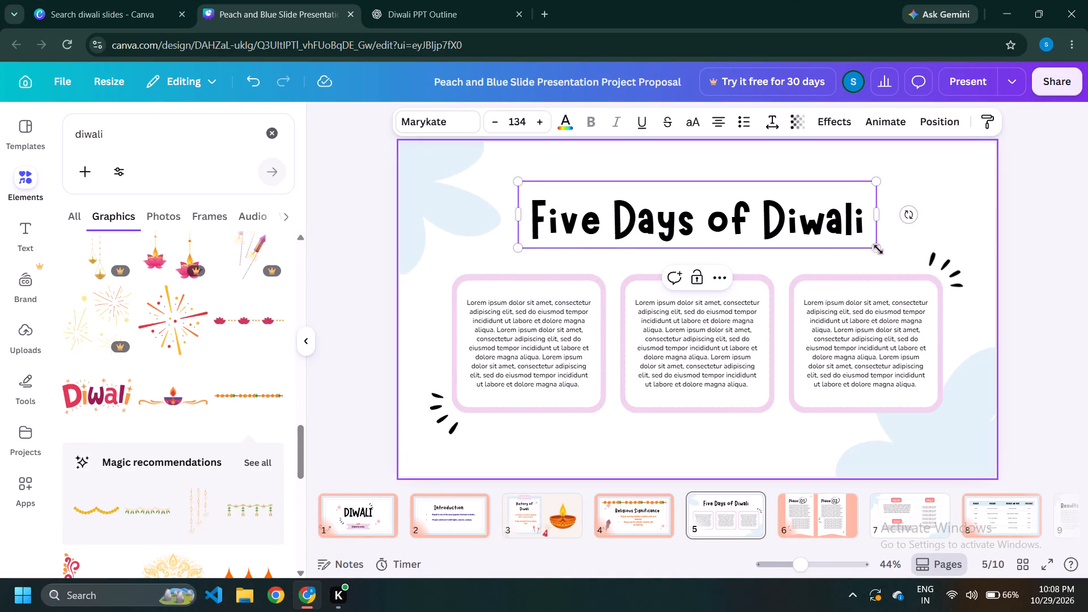
pyautogui.moveTo(874, 249); pyautogui.dragTo(821, 227)
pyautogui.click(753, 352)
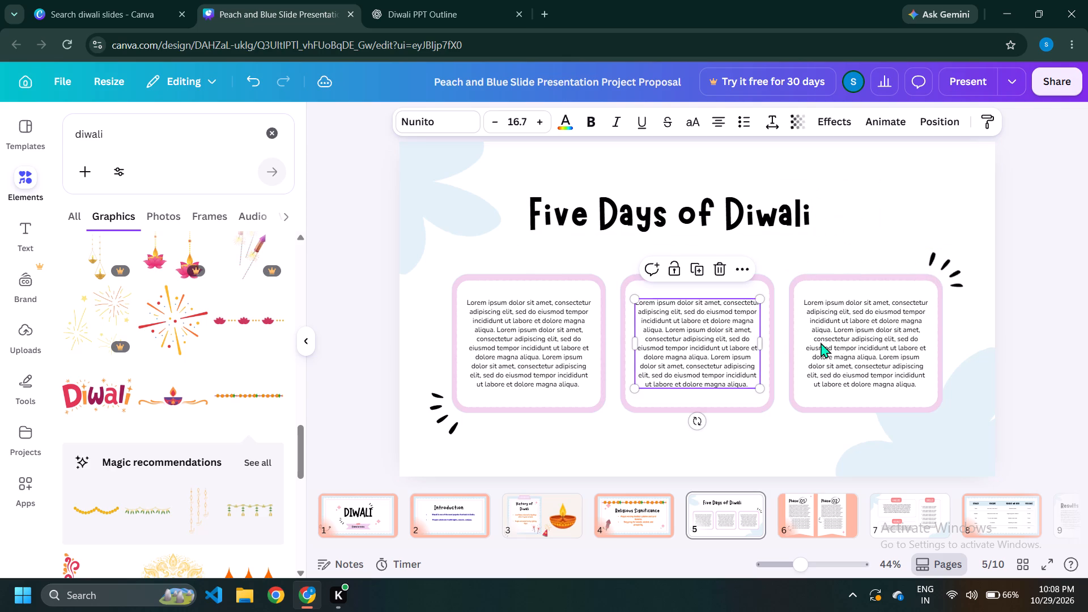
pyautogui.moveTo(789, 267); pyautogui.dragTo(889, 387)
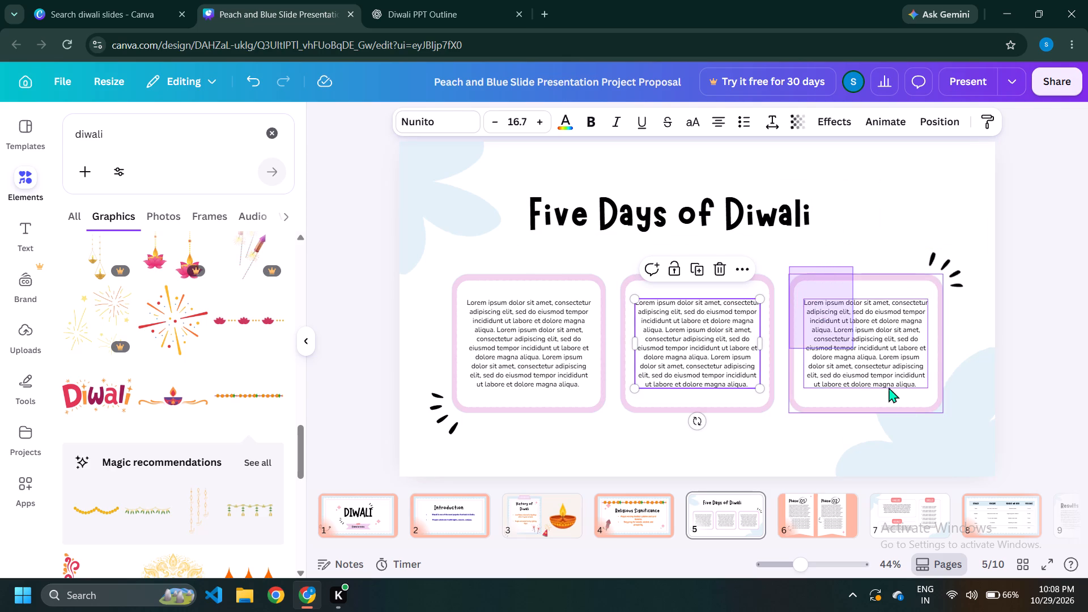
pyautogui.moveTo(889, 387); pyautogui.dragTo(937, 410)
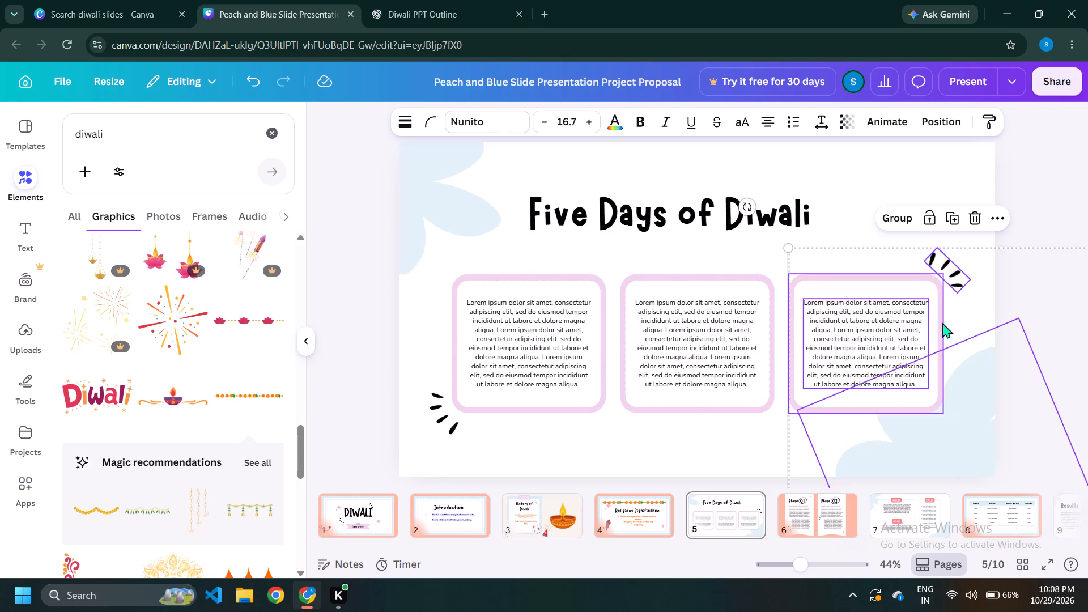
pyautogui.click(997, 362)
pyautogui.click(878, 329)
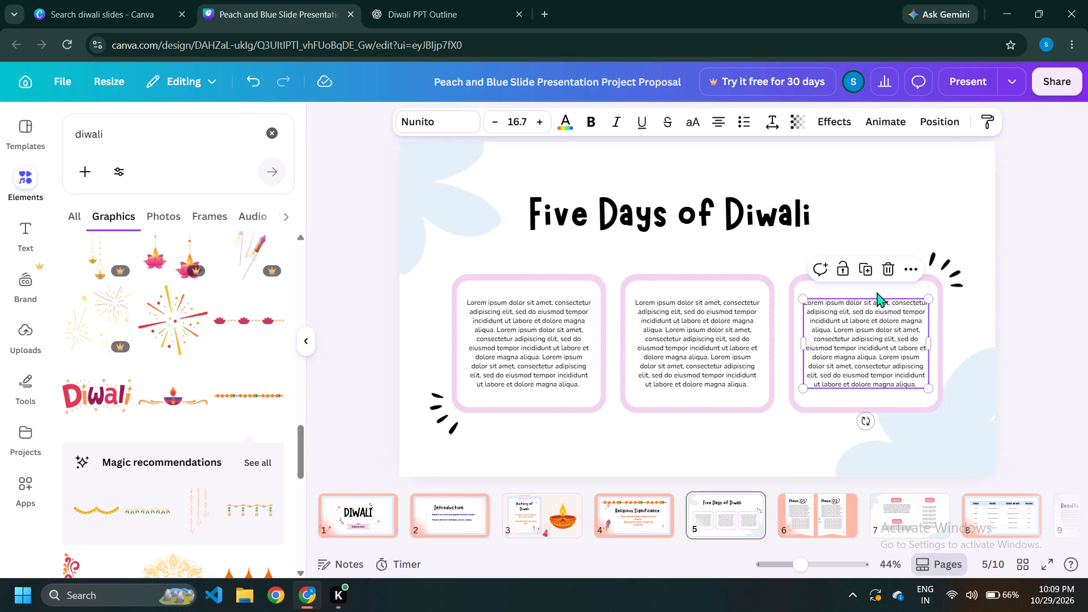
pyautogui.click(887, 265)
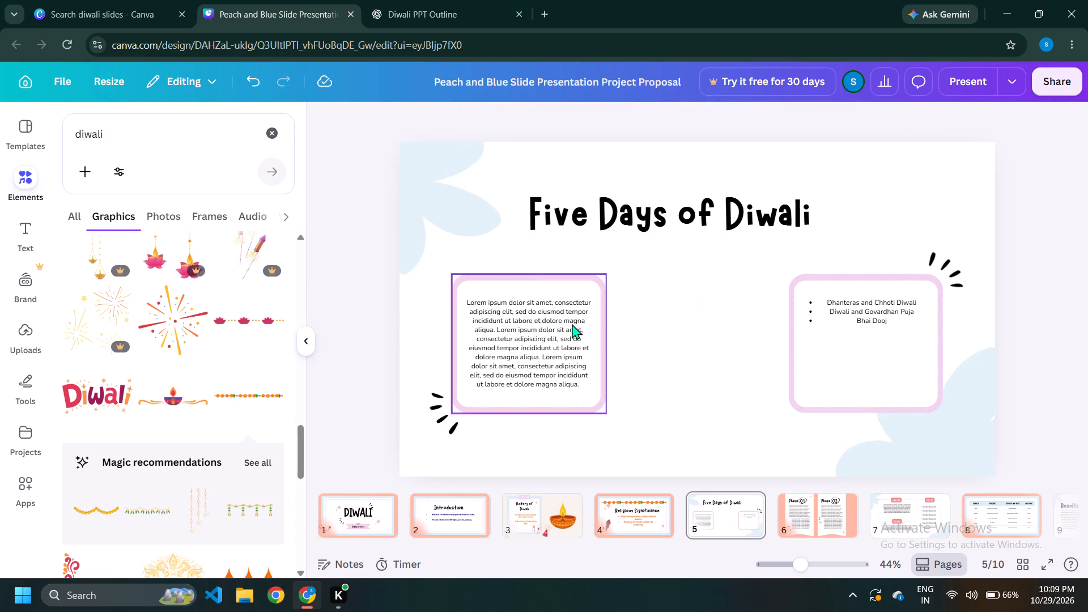
pyautogui.click(572, 324)
pyautogui.click(558, 267)
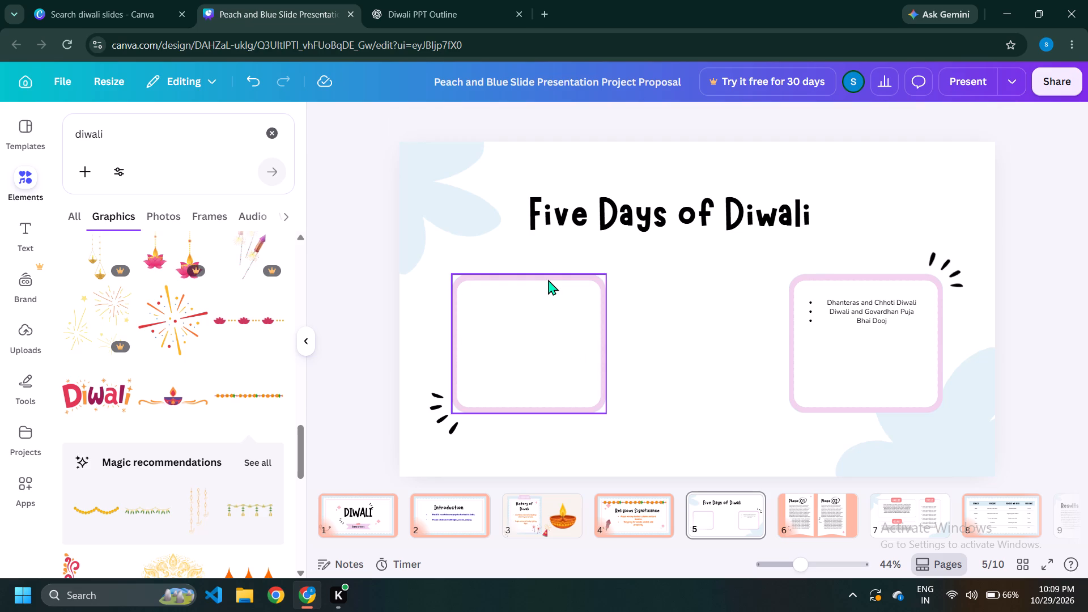
pyautogui.click(549, 278)
pyautogui.click(552, 247)
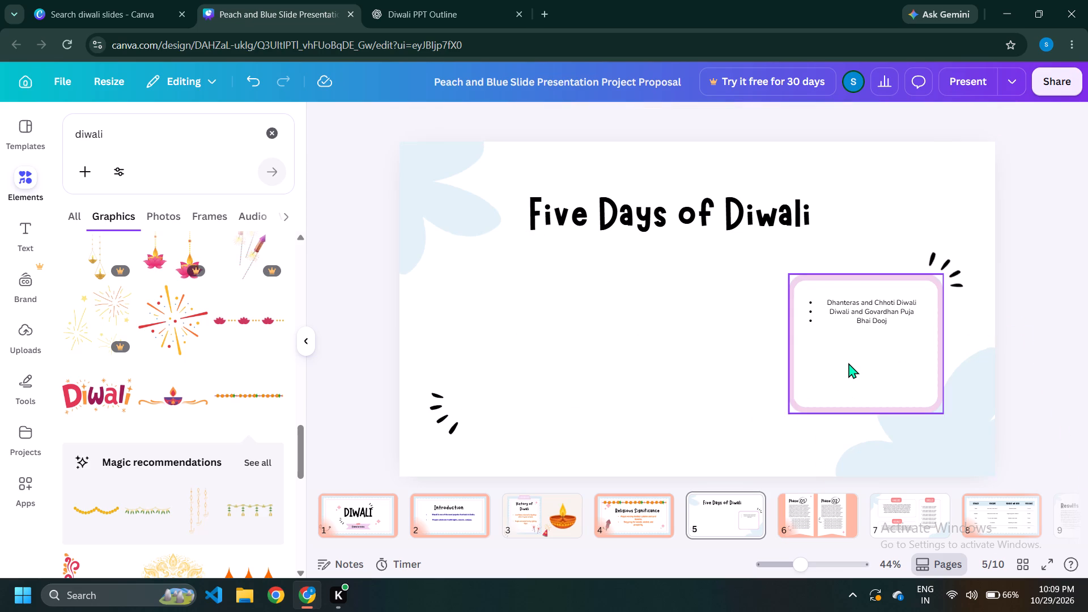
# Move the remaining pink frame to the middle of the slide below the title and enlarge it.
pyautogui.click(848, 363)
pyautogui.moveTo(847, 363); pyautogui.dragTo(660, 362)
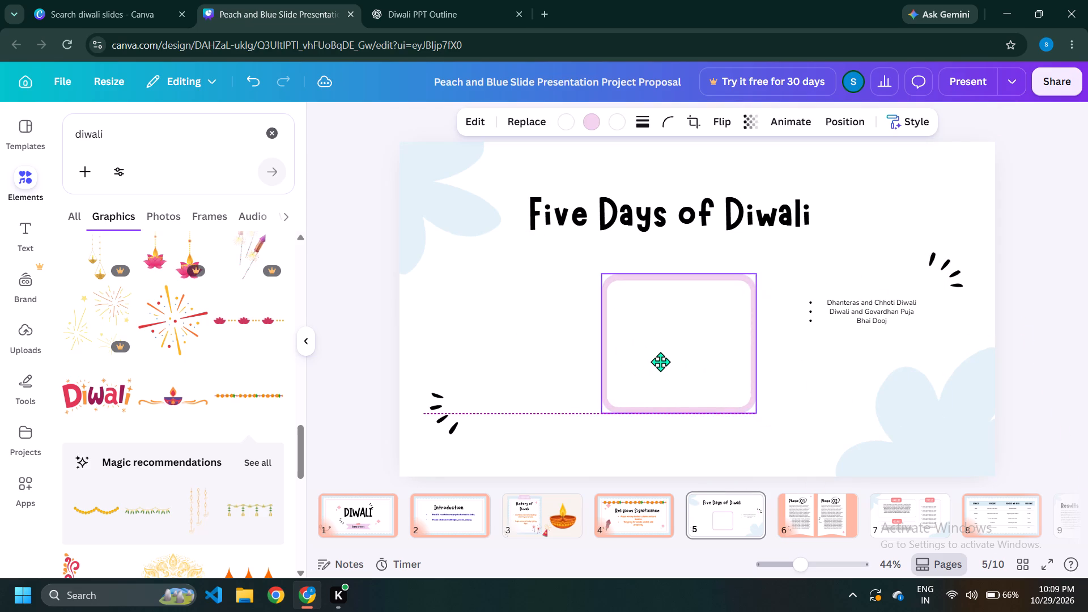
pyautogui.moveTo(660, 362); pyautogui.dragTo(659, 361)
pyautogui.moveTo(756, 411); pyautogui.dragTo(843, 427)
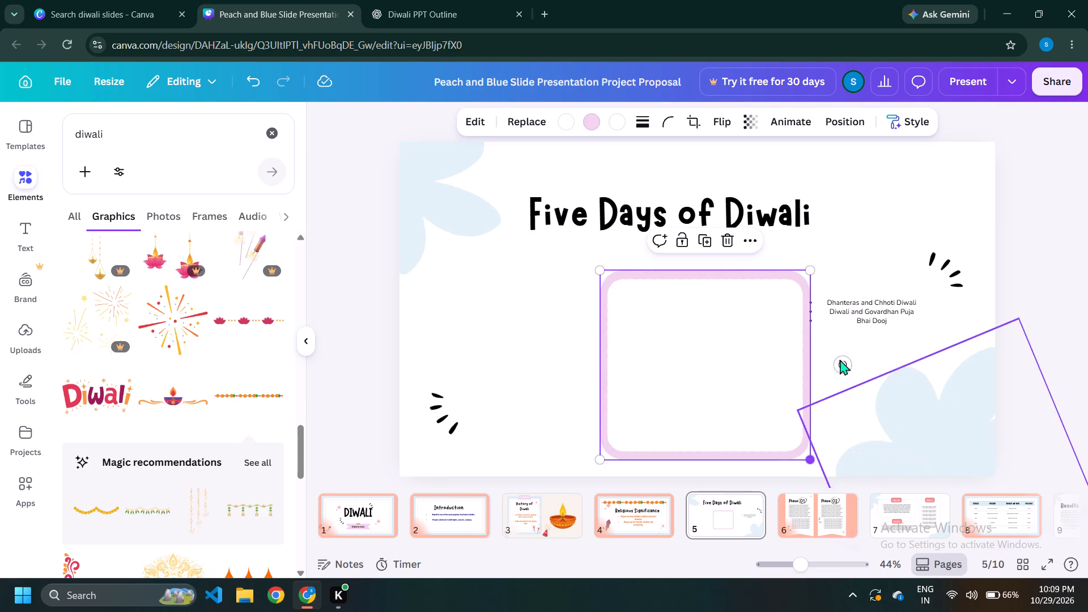
# Move the bullet text into the pink frame in the middle of the slide.
pyautogui.moveTo(865, 312); pyautogui.dragTo(715, 336)
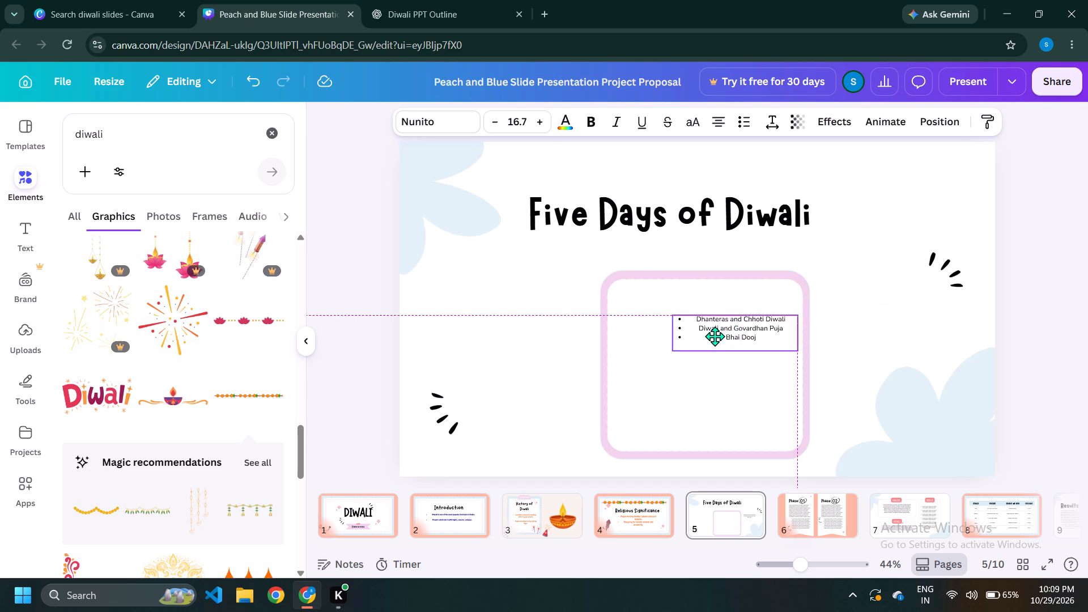
pyautogui.moveTo(715, 336); pyautogui.dragTo(697, 337)
# Delete the pink frame behind the bullet text.
pyautogui.click(788, 273)
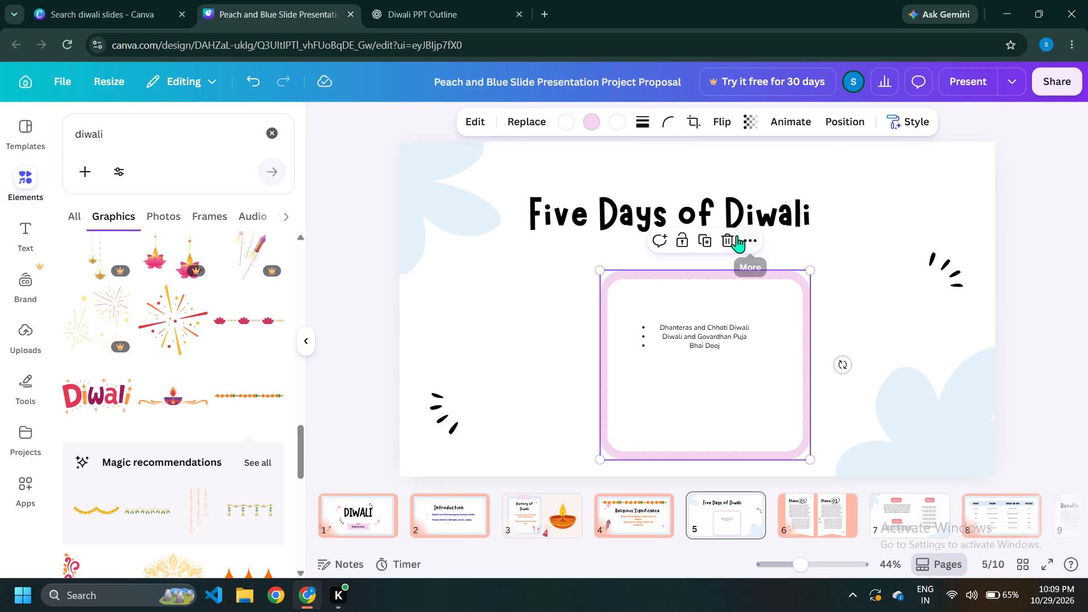
pyautogui.click(733, 235)
# Enlarge the bullet text to about size 48.2 and position it centrally below the "Five Days of Diwali" title.
pyautogui.click(693, 341)
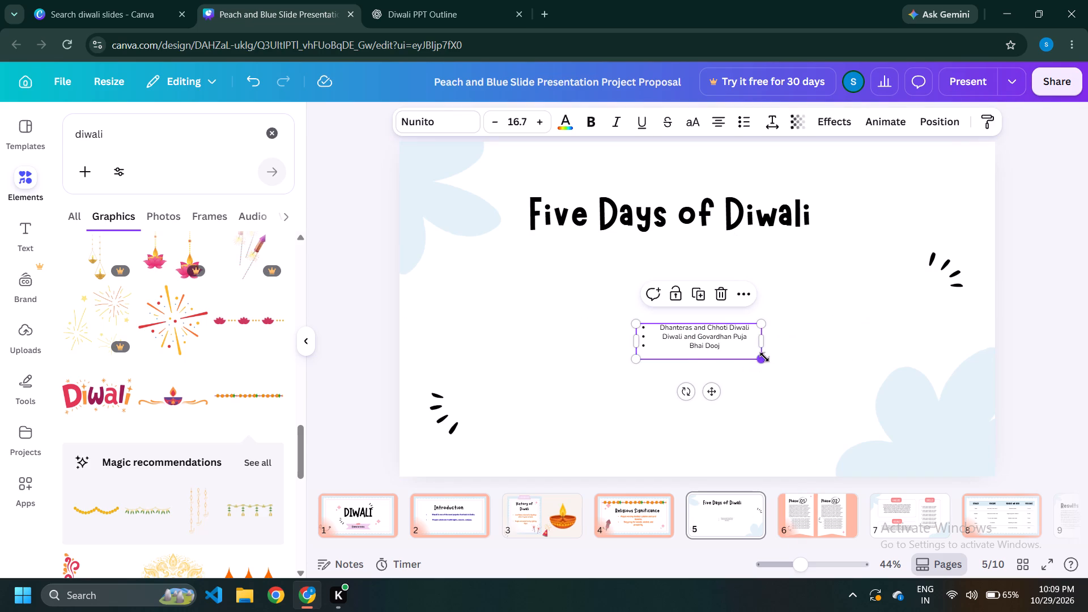
pyautogui.moveTo(764, 362); pyautogui.dragTo(868, 420)
pyautogui.moveTo(752, 348); pyautogui.dragTo(682, 328)
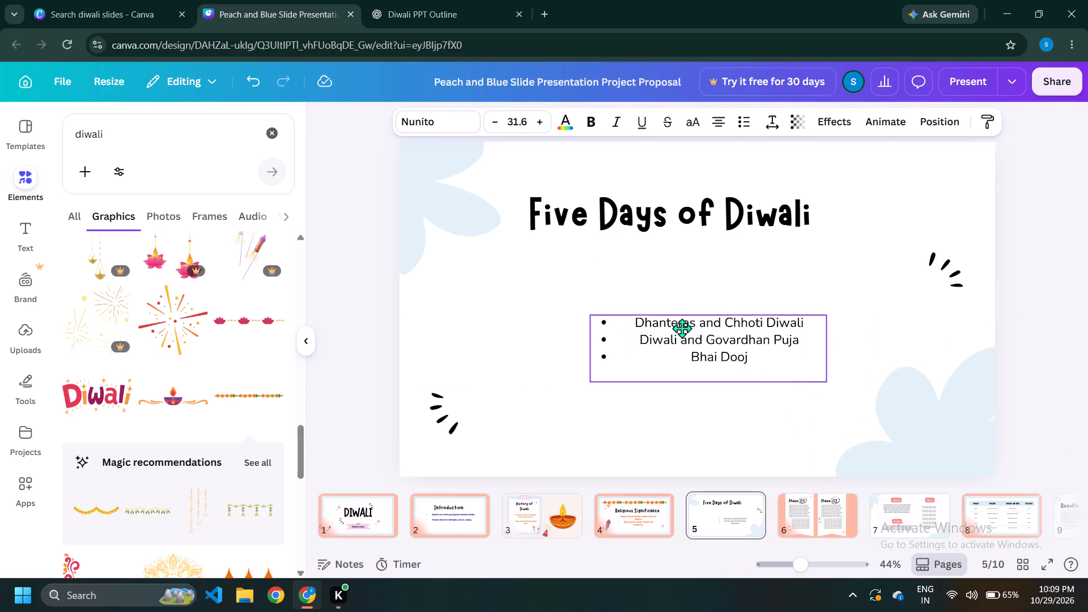
pyautogui.moveTo(682, 328); pyautogui.dragTo(641, 308)
pyautogui.moveTo(760, 350); pyautogui.dragTo(856, 415)
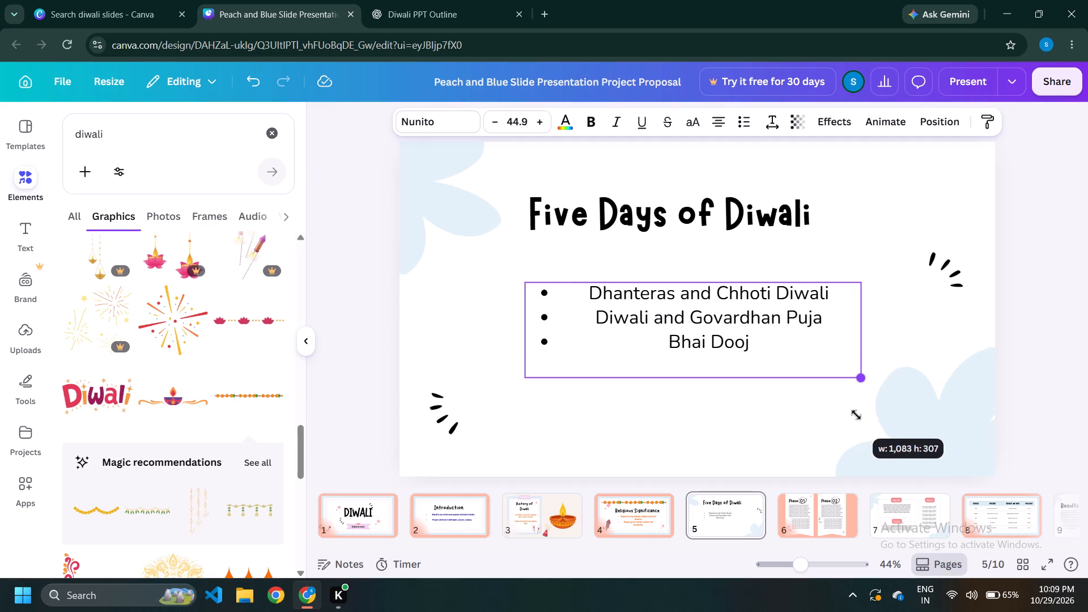
pyautogui.moveTo(856, 415); pyautogui.dragTo(874, 422)
pyautogui.moveTo(659, 306); pyautogui.dragTo(638, 318)
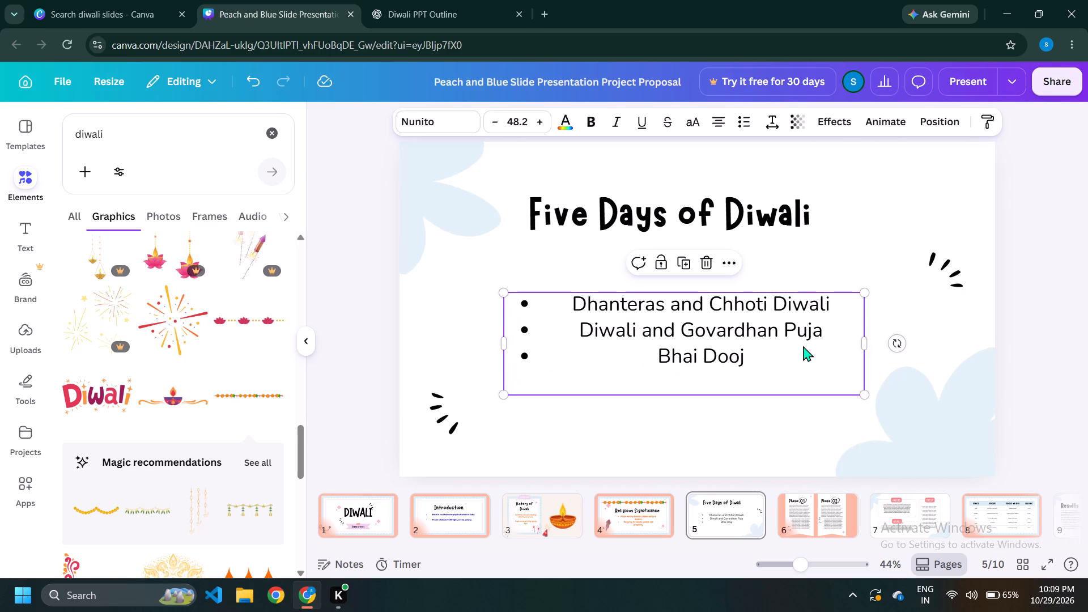
# Widen the bullet text box on slide 5 and recentre it below the title.
pyautogui.moveTo(865, 346); pyautogui.dragTo(910, 351)
pyautogui.moveTo(738, 326); pyautogui.dragTo(709, 324)
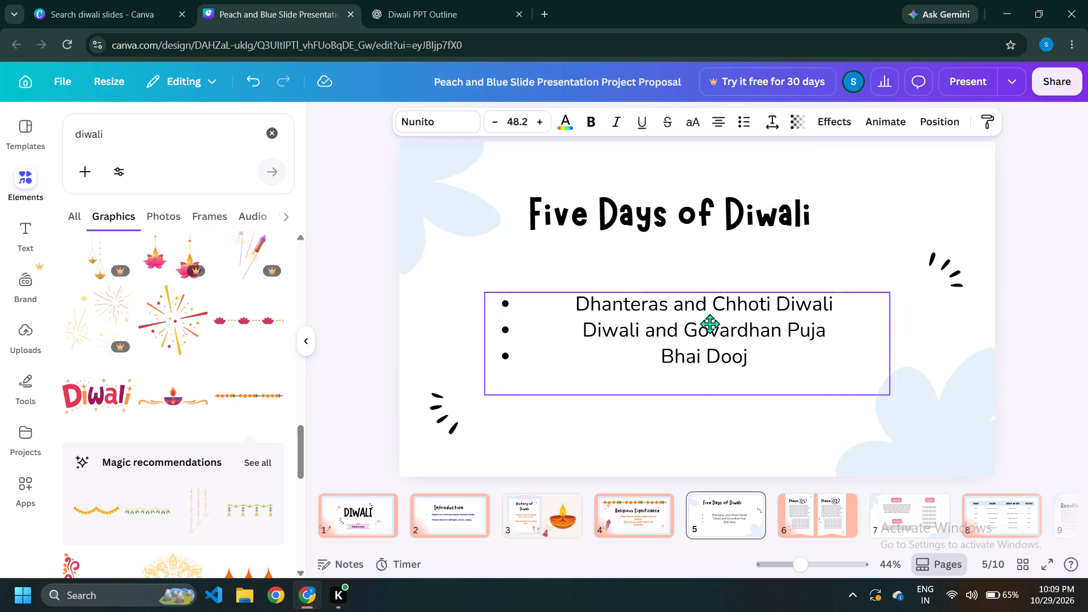
pyautogui.moveTo(709, 324); pyautogui.dragTo(729, 326)
# Set the three bullet lines of slide 5 in the Chewy font and colour them orange.
pyautogui.doubleClick(755, 356)
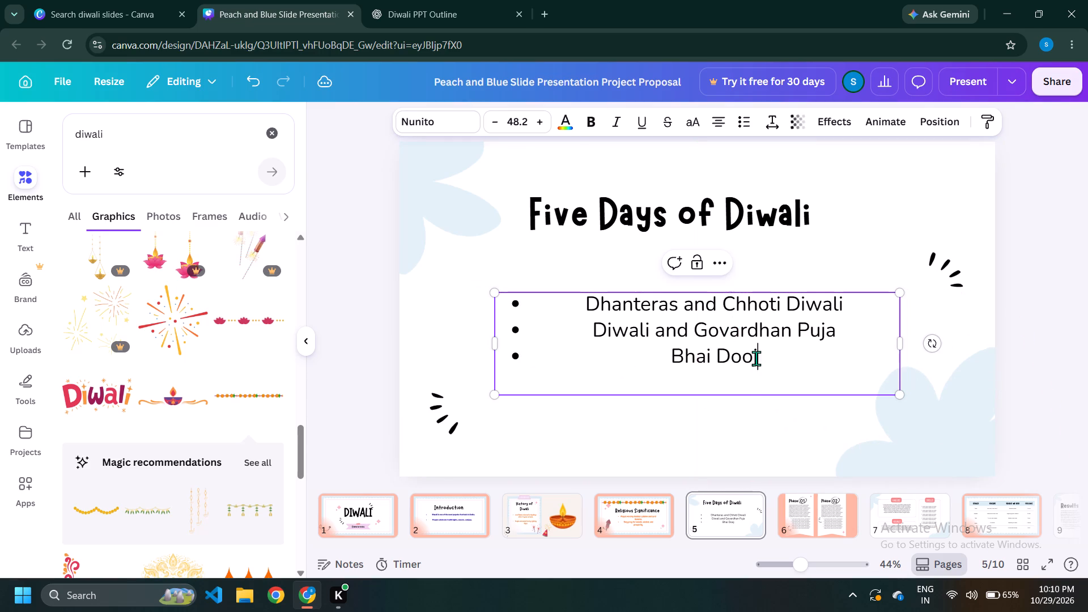
pyautogui.moveTo(760, 357); pyautogui.dragTo(568, 299)
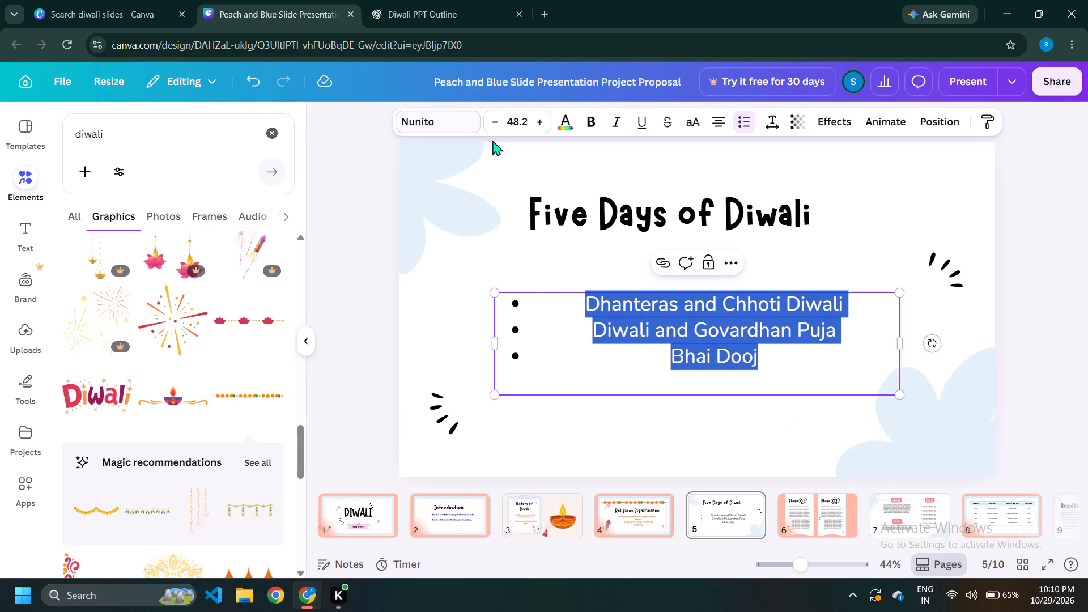
pyautogui.click(465, 126)
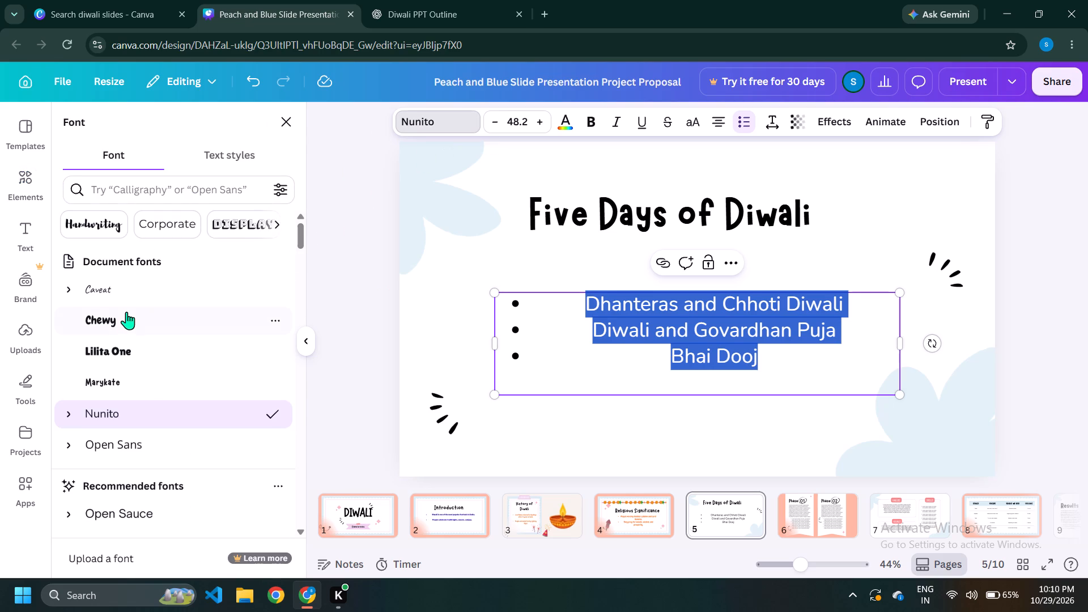
pyautogui.click(126, 317)
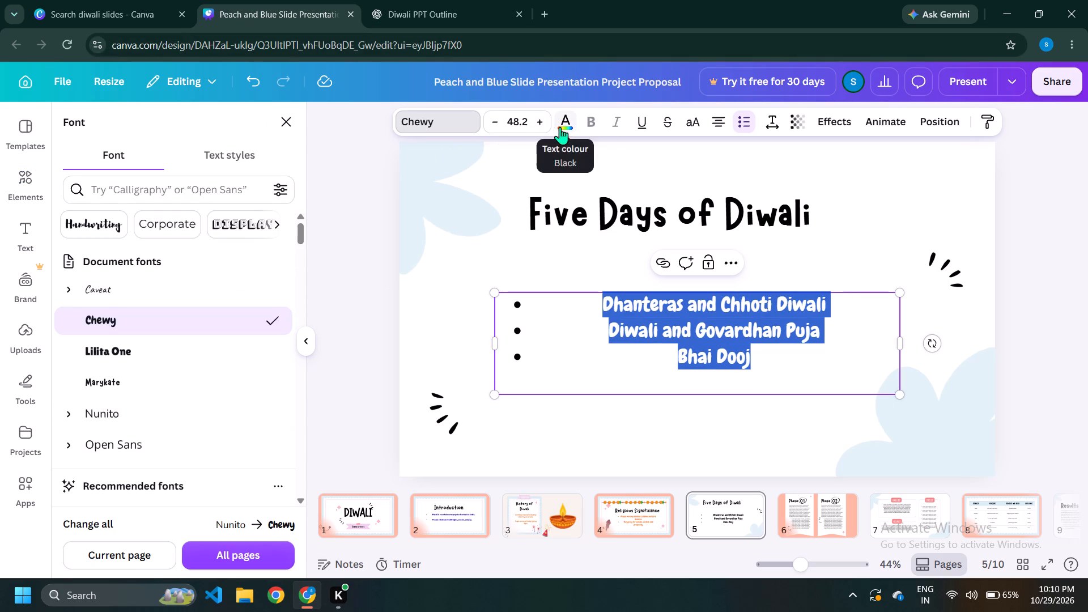
pyautogui.click(562, 127)
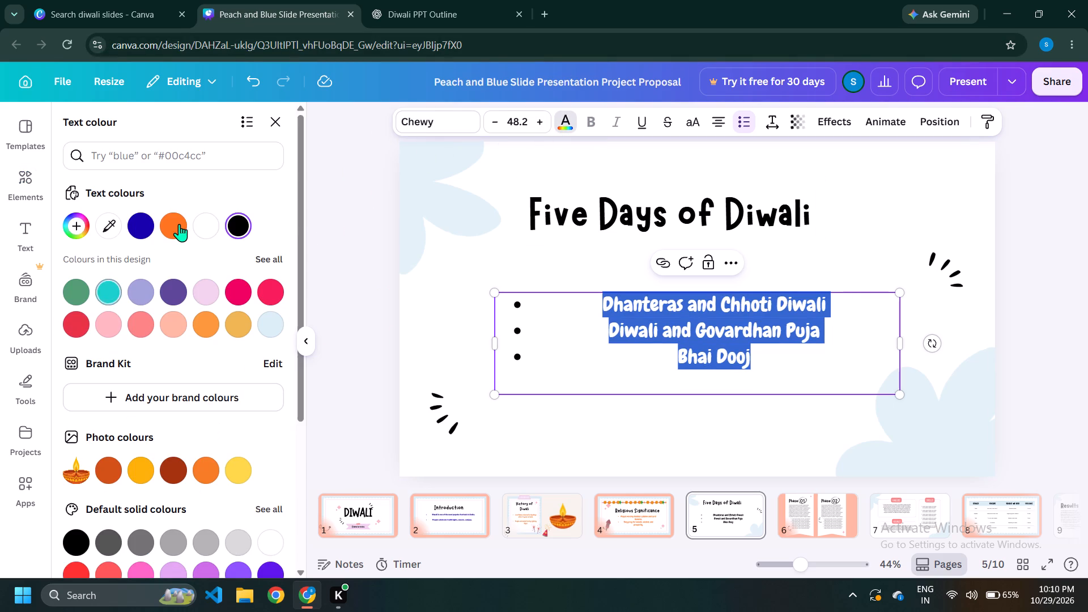
pyautogui.click(180, 218)
pyautogui.click(533, 270)
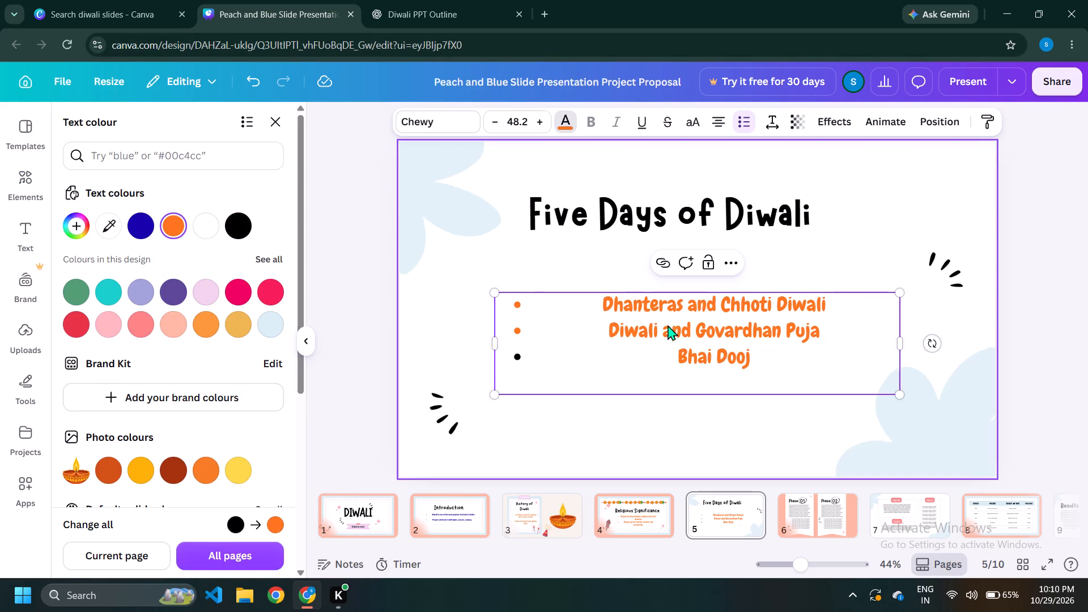
# Move the "Five Days of Diwali" title slightly up and centre it horizontally on the slide.
pyautogui.moveTo(661, 207); pyautogui.dragTo(677, 211)
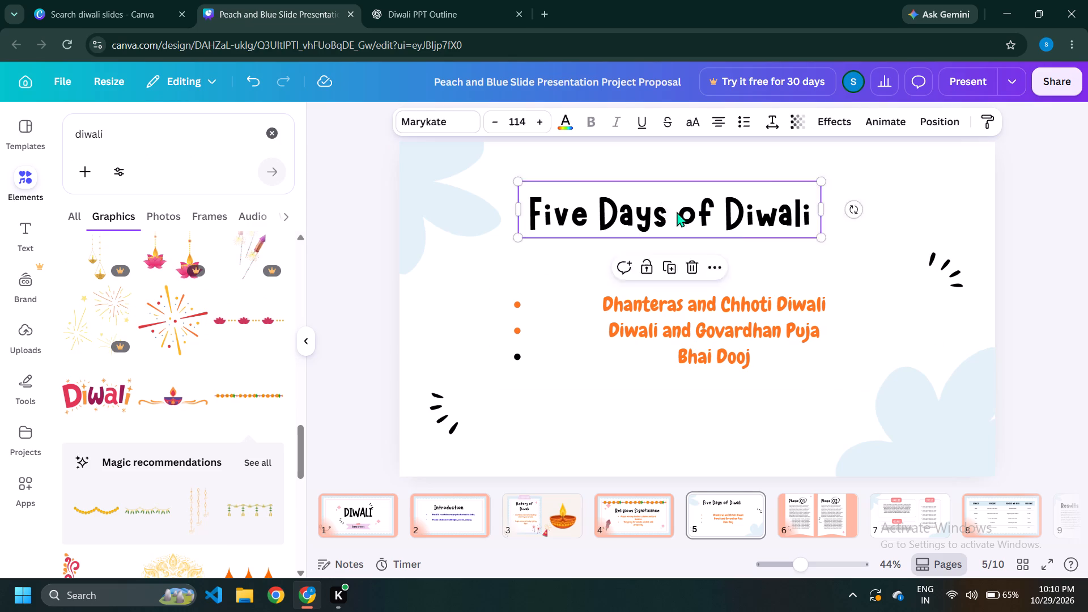
pyautogui.moveTo(677, 211); pyautogui.dragTo(682, 199)
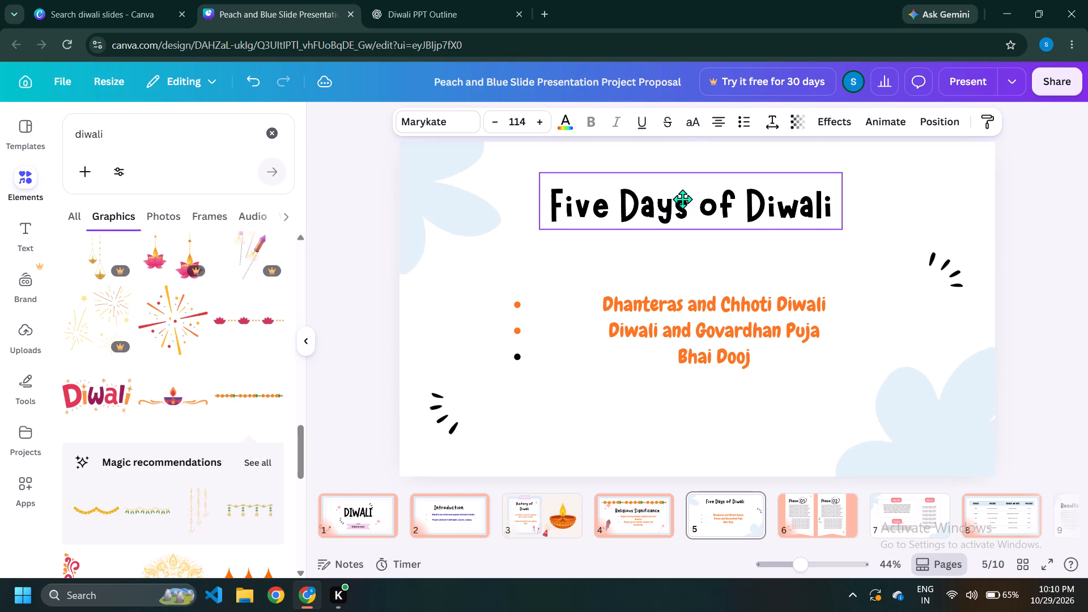
pyautogui.moveTo(682, 199); pyautogui.dragTo(686, 199)
pyautogui.click(788, 263)
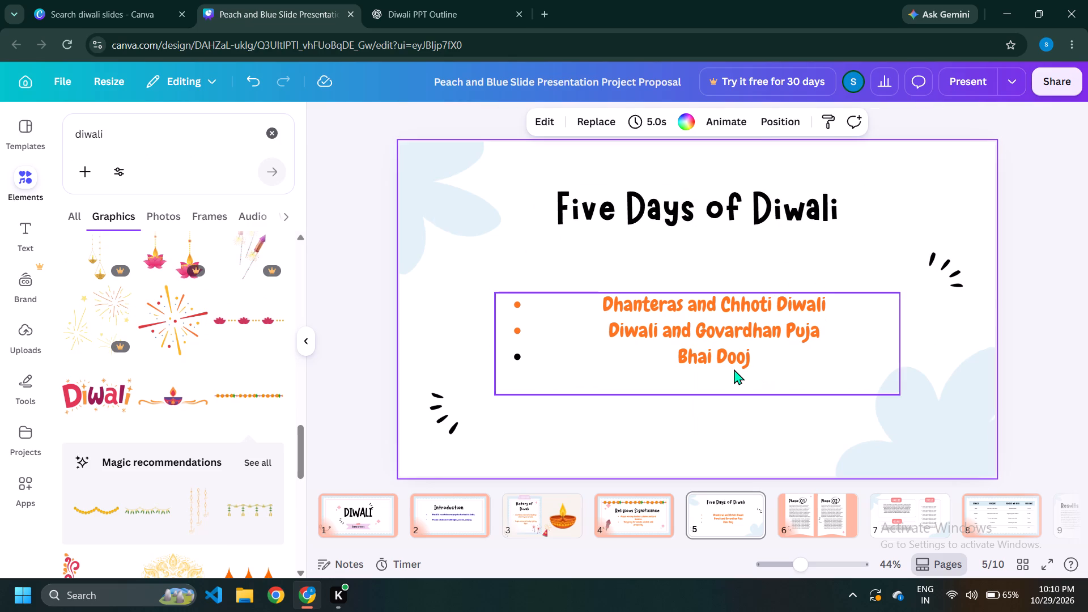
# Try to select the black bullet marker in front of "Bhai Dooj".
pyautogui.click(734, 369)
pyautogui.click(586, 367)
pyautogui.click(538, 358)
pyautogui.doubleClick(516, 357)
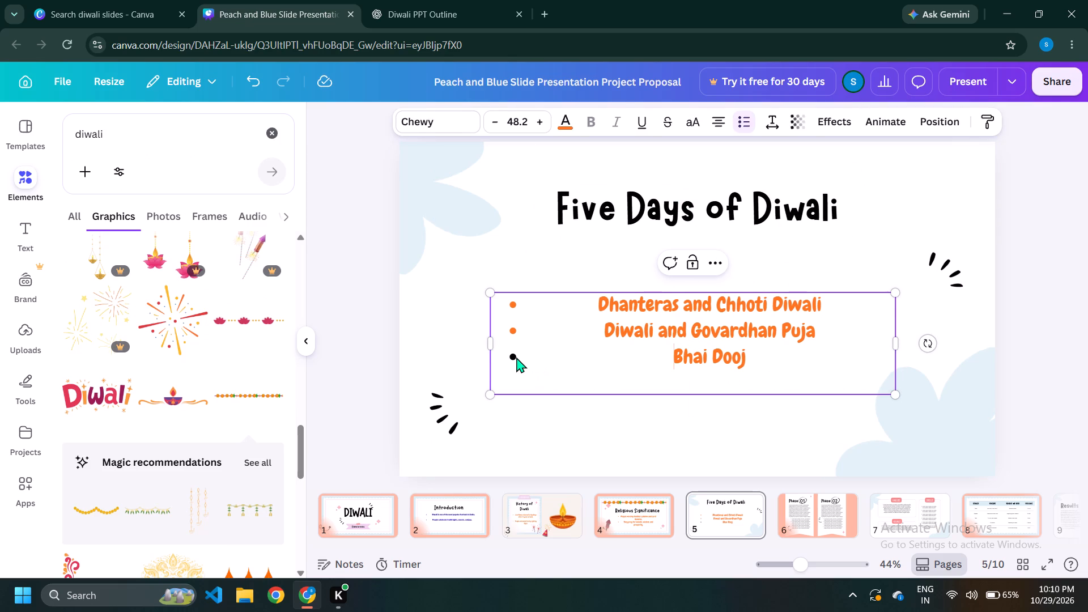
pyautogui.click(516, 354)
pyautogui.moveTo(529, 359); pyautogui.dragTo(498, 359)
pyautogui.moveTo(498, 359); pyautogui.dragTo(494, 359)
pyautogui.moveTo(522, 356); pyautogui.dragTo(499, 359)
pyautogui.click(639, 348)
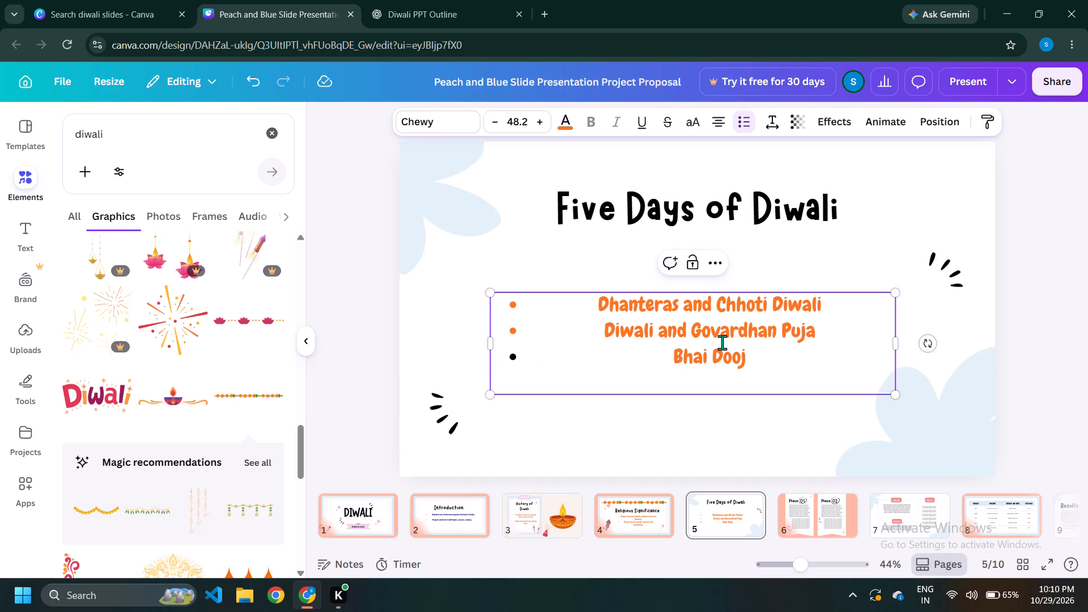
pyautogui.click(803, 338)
# Remove the black bullet of "Bhai Dooj" and rejoin the text to a new orange bullet below "Diwali and Govardhan Puja".
pyautogui.click(653, 361)
pyautogui.press('BackSpace')
pyautogui.press('Return')
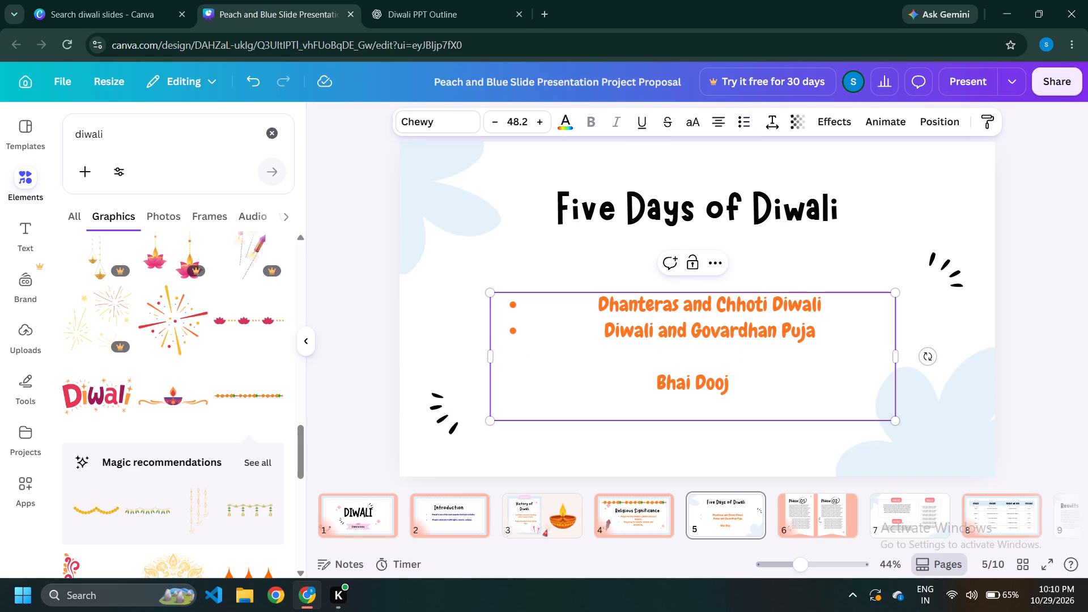
pyautogui.press('BackSpace')
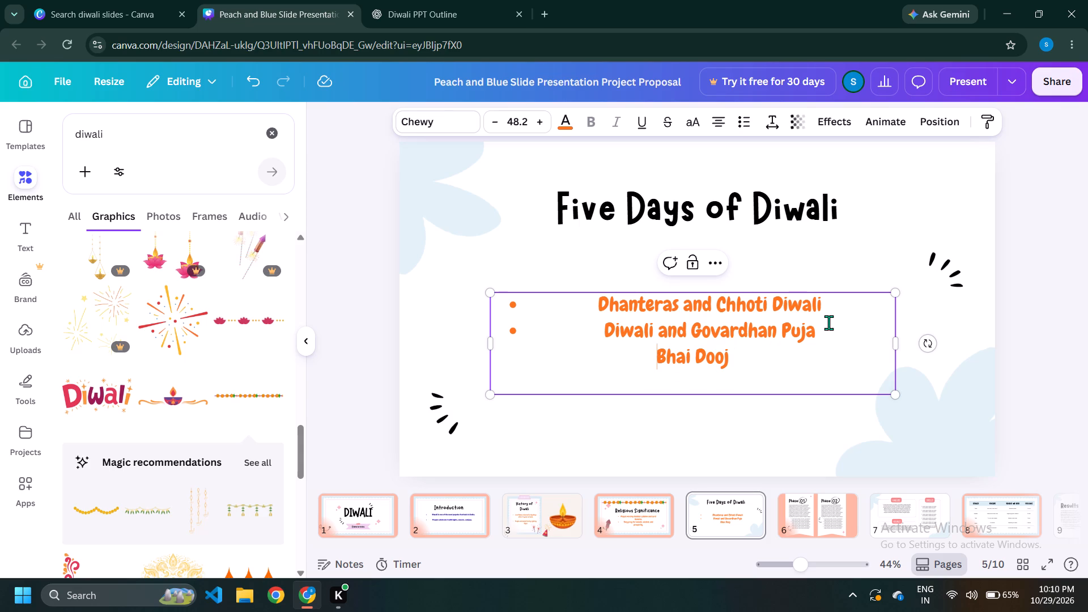
pyautogui.click(825, 331)
pyautogui.press('Return')
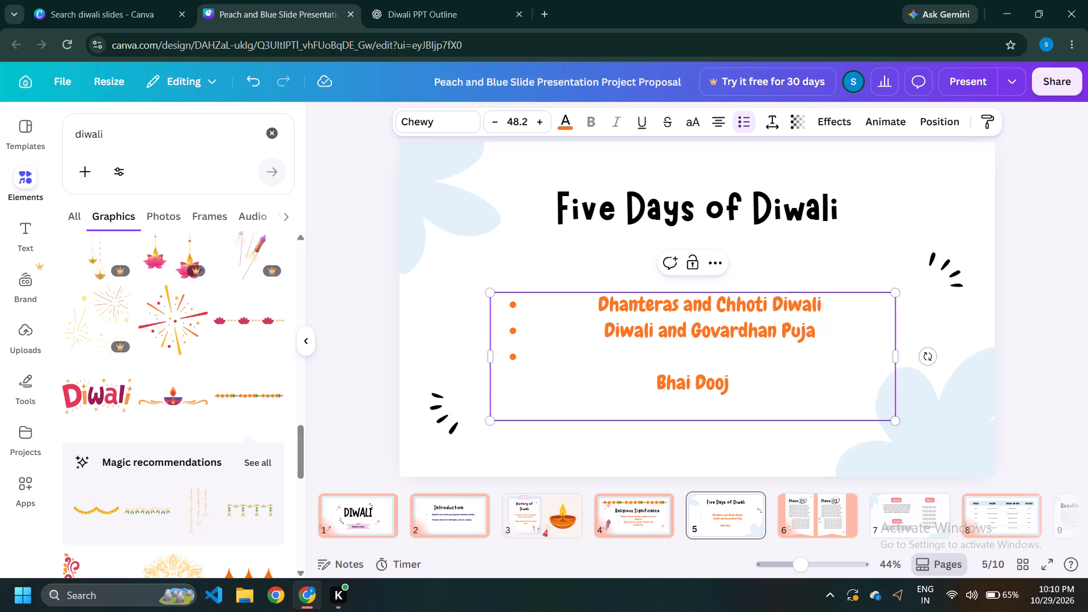
pyautogui.click(649, 385)
pyautogui.press('BackSpace')
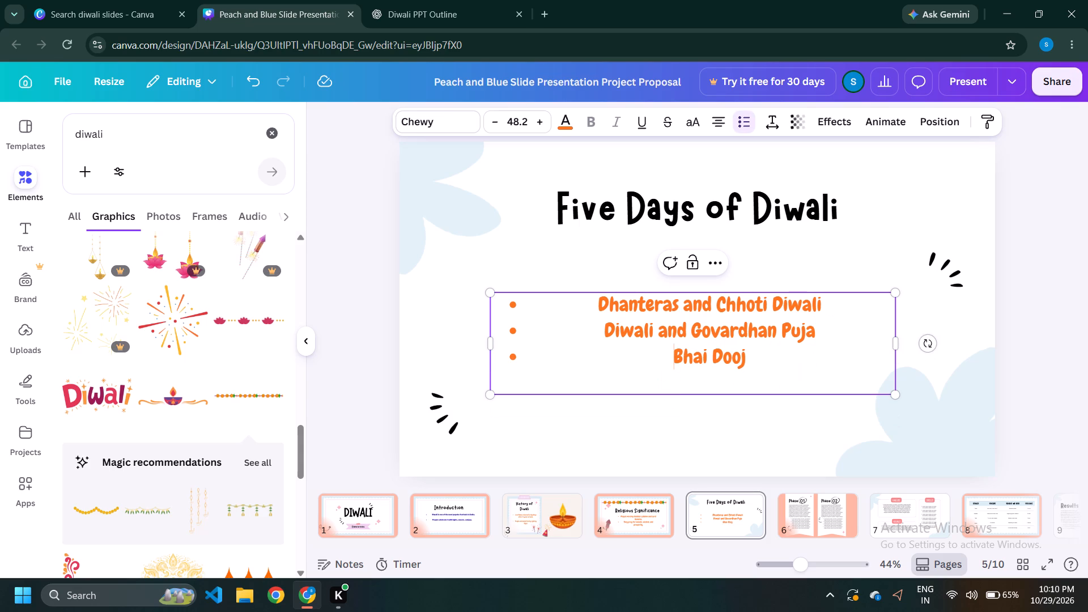
pyautogui.click(490, 257)
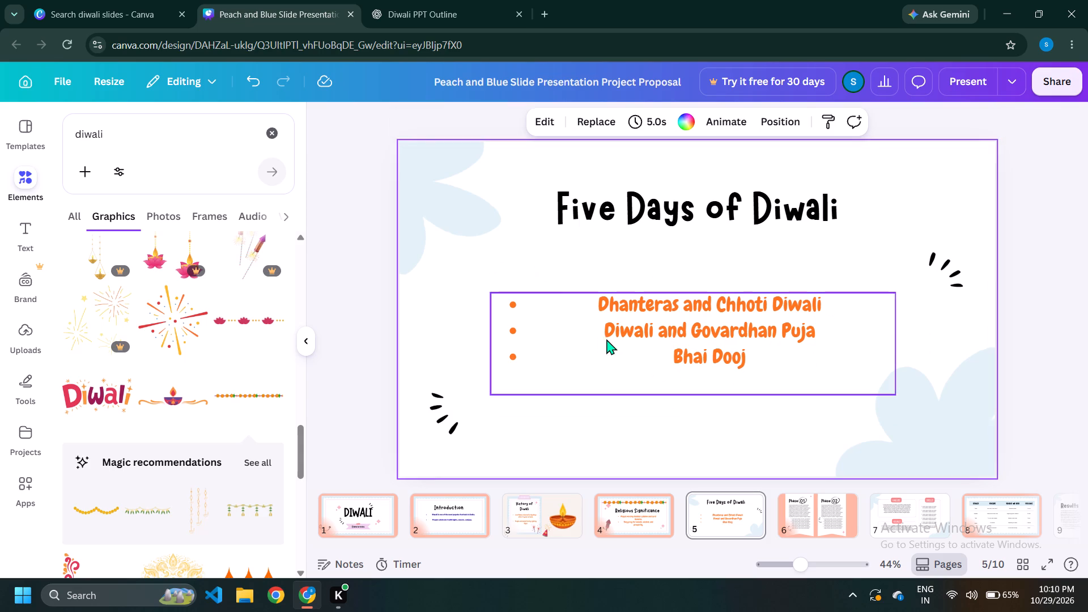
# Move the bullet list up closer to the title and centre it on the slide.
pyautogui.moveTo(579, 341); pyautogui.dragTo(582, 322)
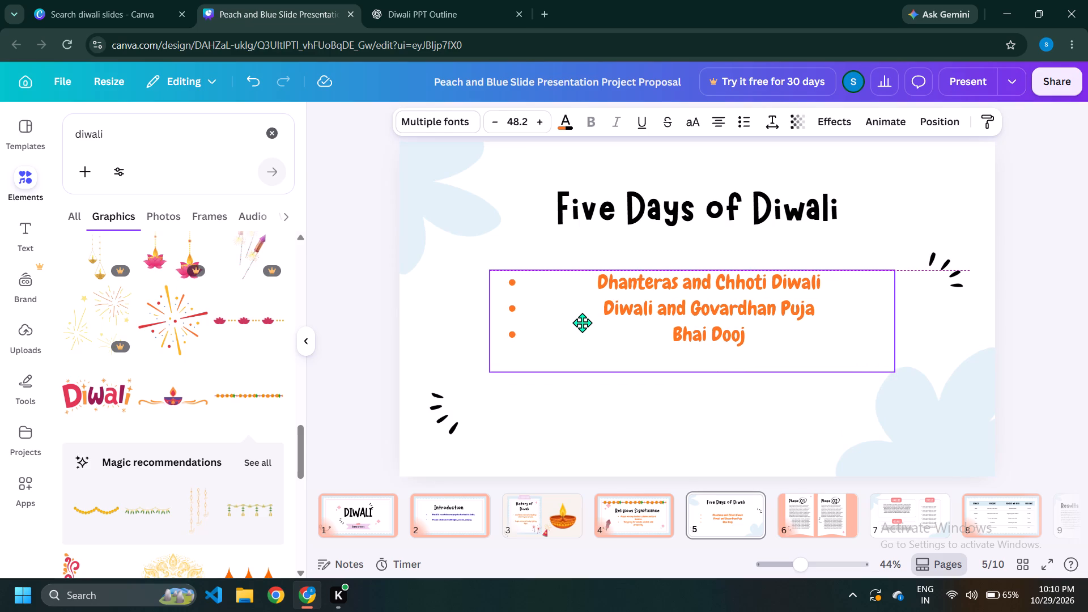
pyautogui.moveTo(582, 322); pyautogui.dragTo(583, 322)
# Insert the yellow and red "Happy Diwali" lettering graphic and move it to the top of slide 5.
pyautogui.scroll(-9, 171, 354)
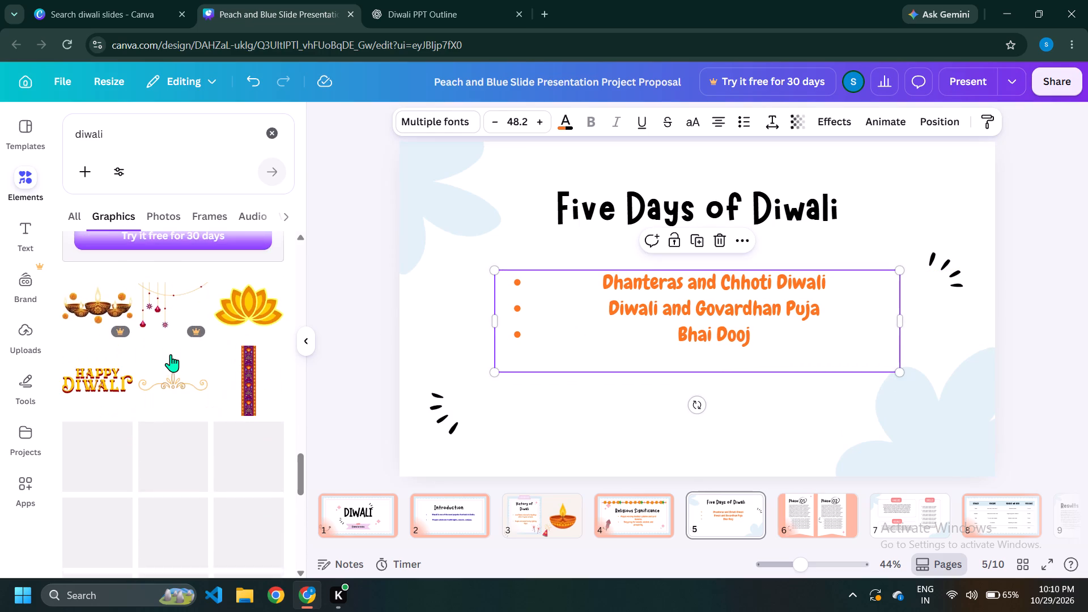
pyautogui.scroll(-3, 170, 356)
pyautogui.scroll(3, 157, 370)
pyautogui.scroll(-9, 157, 370)
pyautogui.scroll(5, 157, 399)
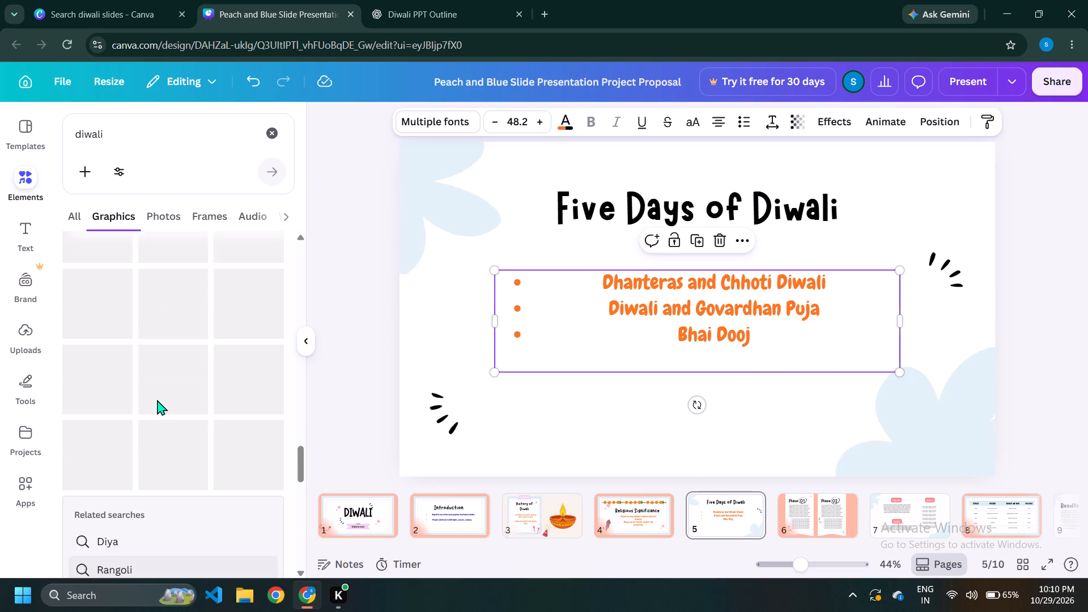
pyautogui.scroll(4, 157, 399)
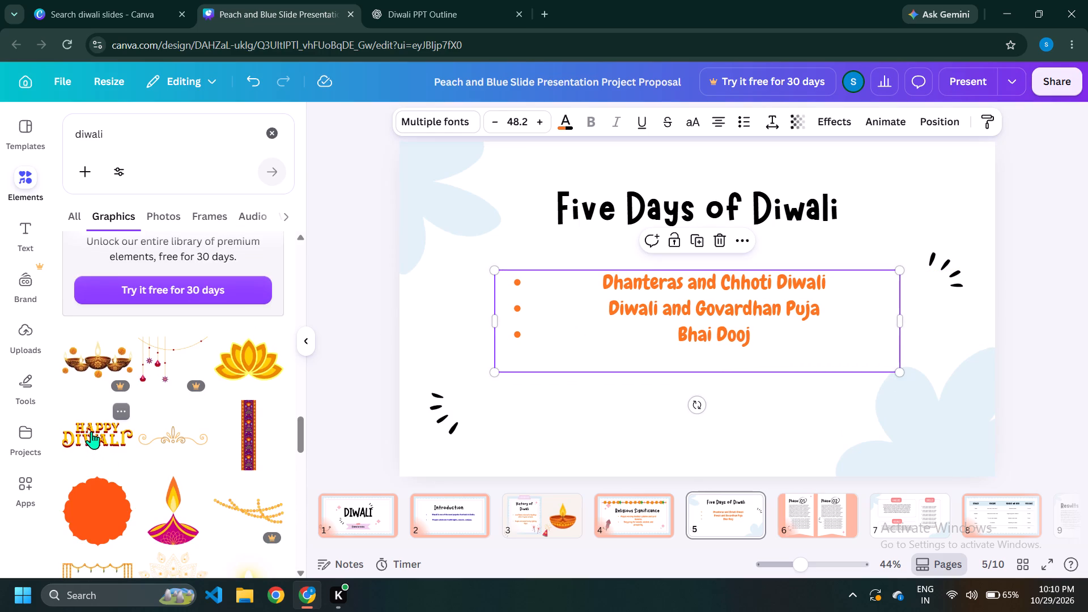
pyautogui.click(92, 425)
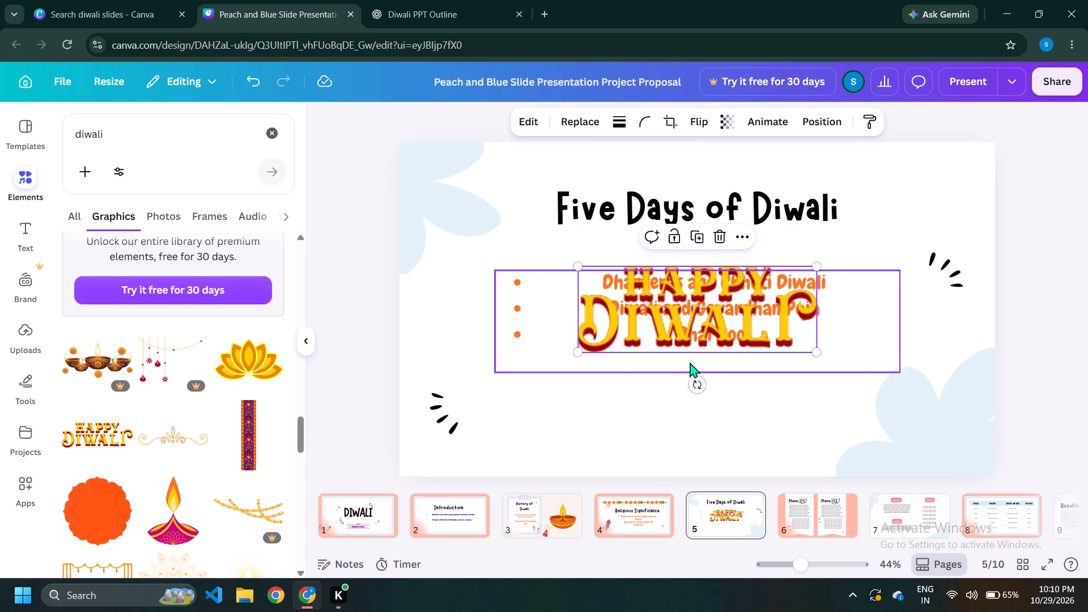
pyautogui.moveTo(673, 312); pyautogui.dragTo(702, 192)
# Move the bullet list and the "Five Days of Diwali" title down to clear the "Happy Diwali" graphic.
pyautogui.moveTo(656, 314); pyautogui.dragTo(660, 378)
pyautogui.click(569, 210)
pyautogui.moveTo(573, 206); pyautogui.dragTo(573, 218)
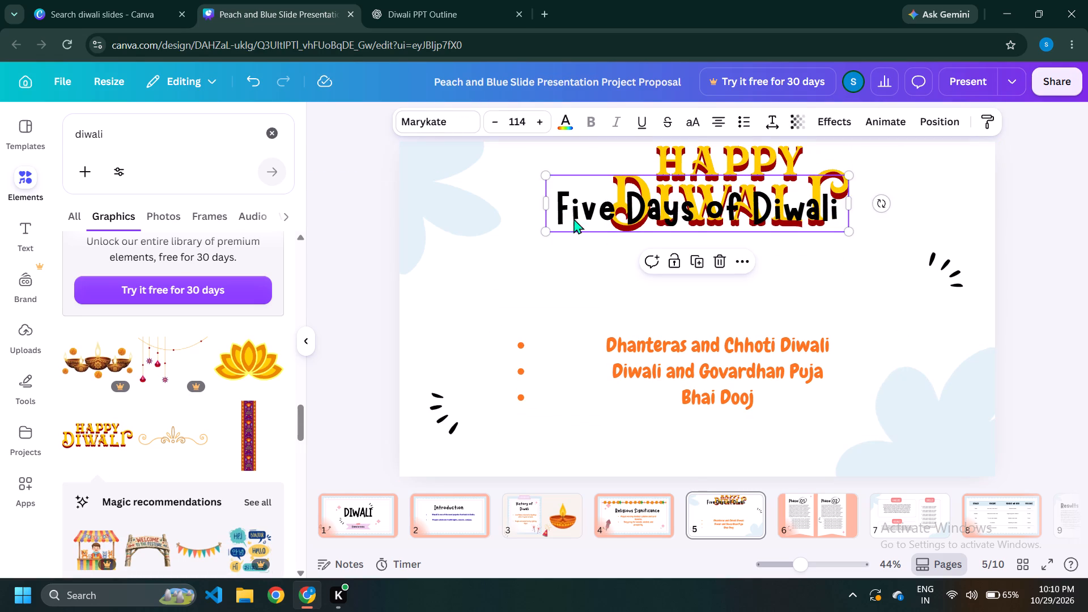
pyautogui.moveTo(573, 218); pyautogui.dragTo(573, 273)
# Shrink the "Happy Diwali" graphic and place it roughly centred above the title.
pyautogui.moveTo(678, 174); pyautogui.dragTo(662, 180)
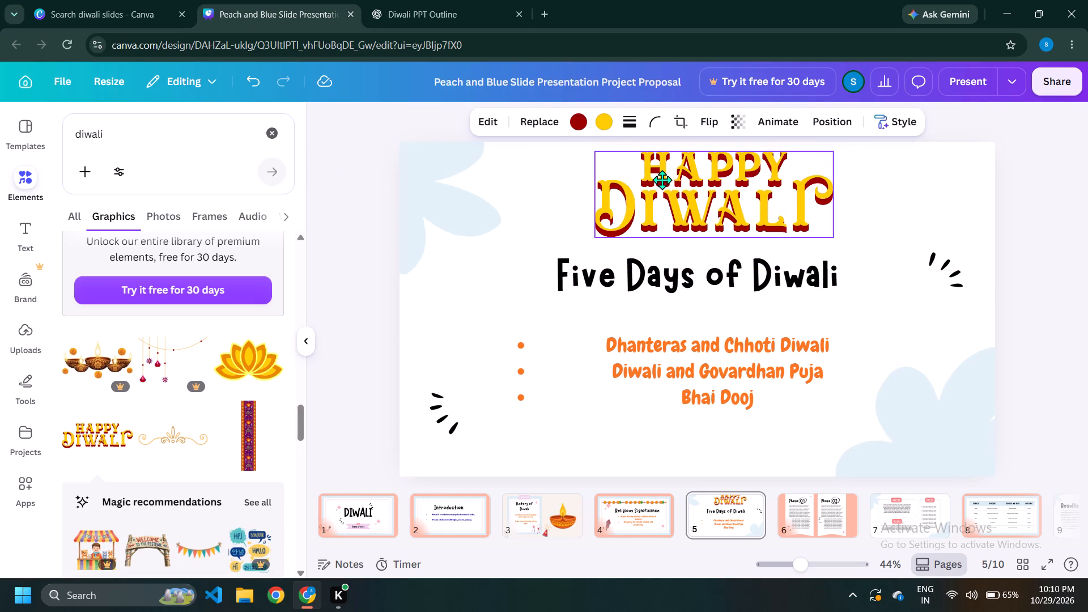
pyautogui.moveTo(662, 180); pyautogui.dragTo(640, 184)
pyautogui.moveTo(809, 244); pyautogui.dragTo(785, 233)
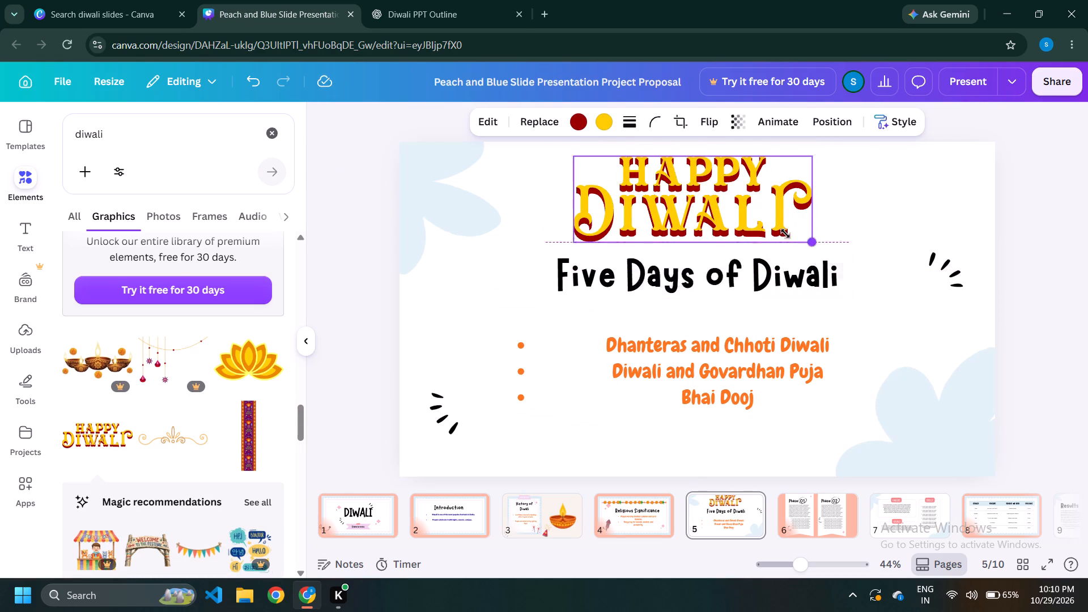
pyautogui.moveTo(785, 233); pyautogui.dragTo(771, 214)
pyautogui.moveTo(674, 199); pyautogui.dragTo(703, 198)
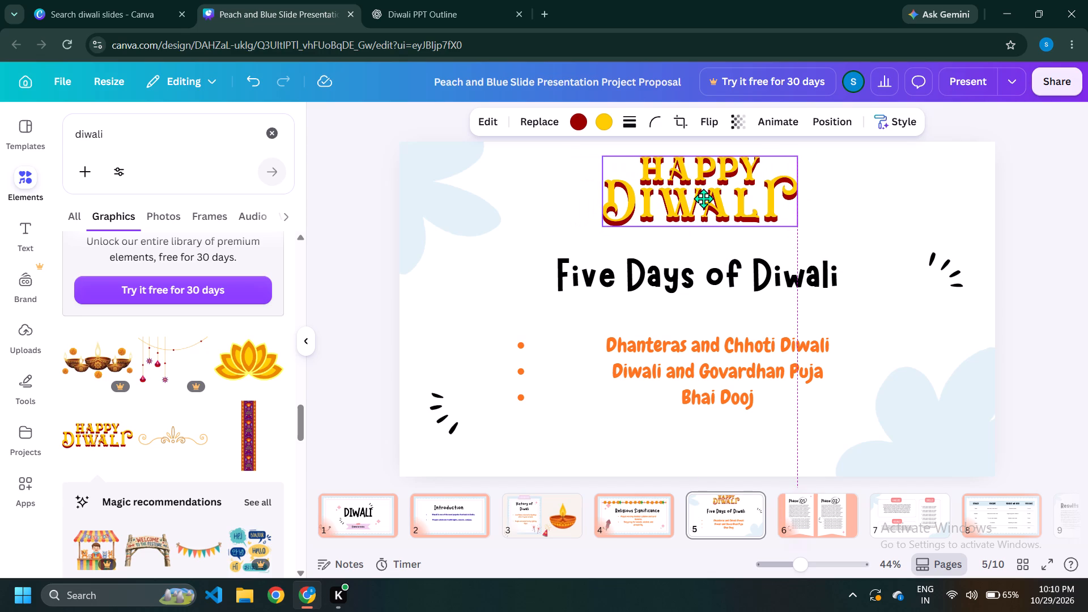
pyautogui.moveTo(703, 198); pyautogui.dragTo(708, 198)
# Nudge the title and the bullet list slightly upward below the "Happy Diwali" graphic.
pyautogui.moveTo(580, 275); pyautogui.dragTo(580, 269)
pyautogui.moveTo(619, 380); pyautogui.dragTo(621, 375)
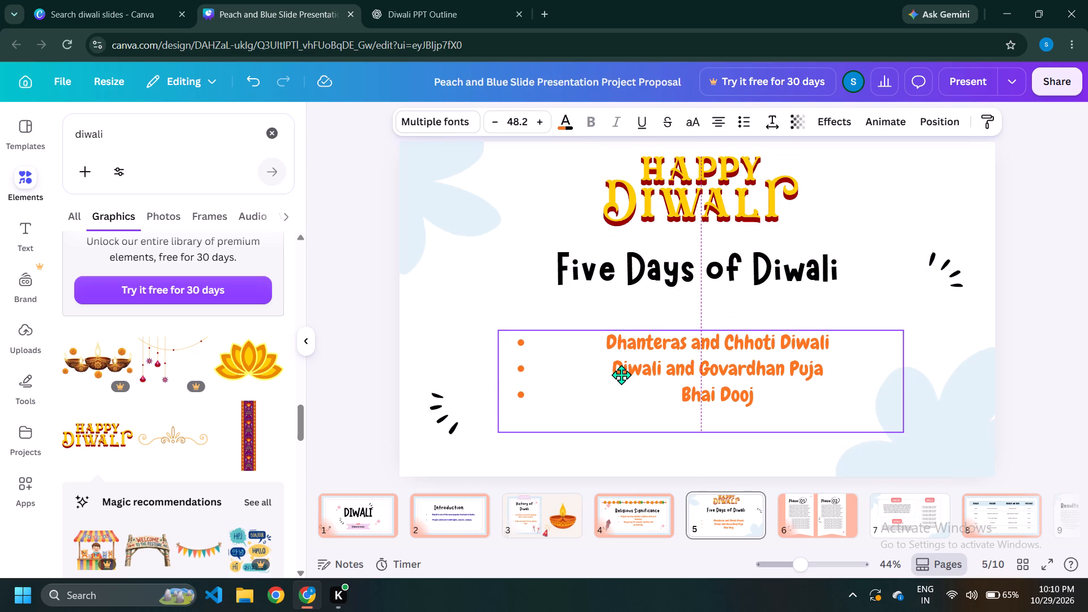
pyautogui.moveTo(621, 375); pyautogui.dragTo(621, 372)
# Insert the graphic of a girl in a red dress holding a diya on slide 5.
pyautogui.scroll(-5, 105, 414)
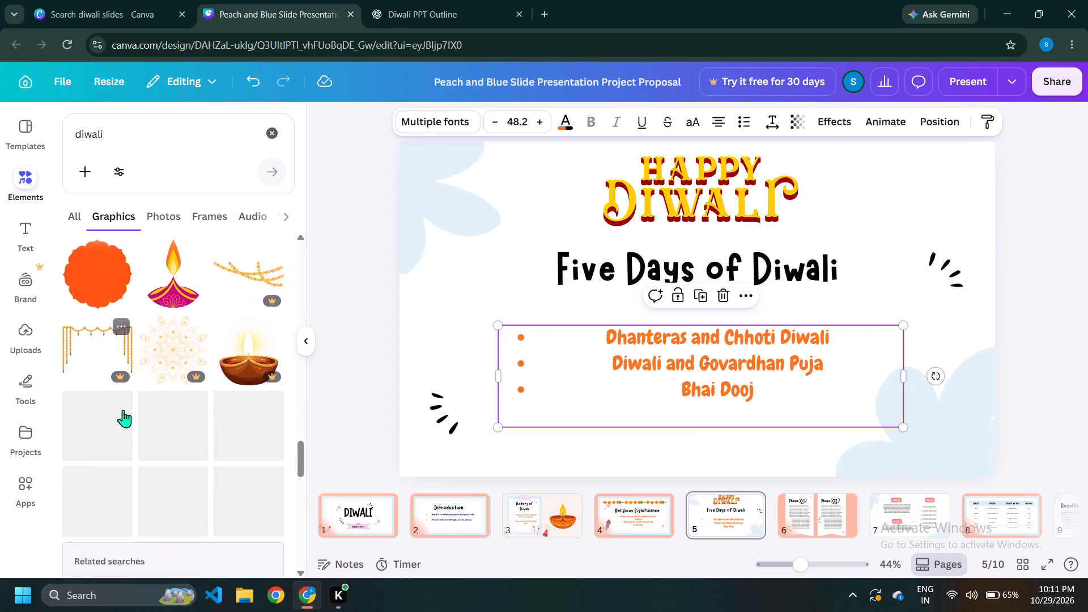
pyautogui.scroll(-4, 166, 393)
pyautogui.scroll(1, 167, 394)
pyautogui.scroll(-3, 167, 394)
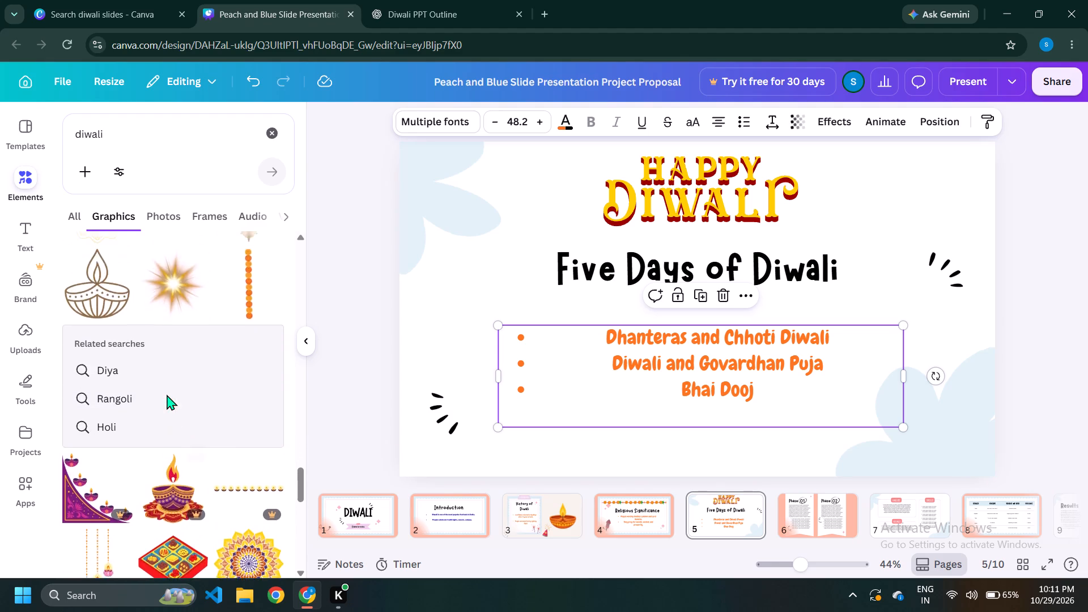
pyautogui.scroll(-1, 167, 394)
pyautogui.scroll(1, 167, 394)
pyautogui.scroll(-3, 167, 394)
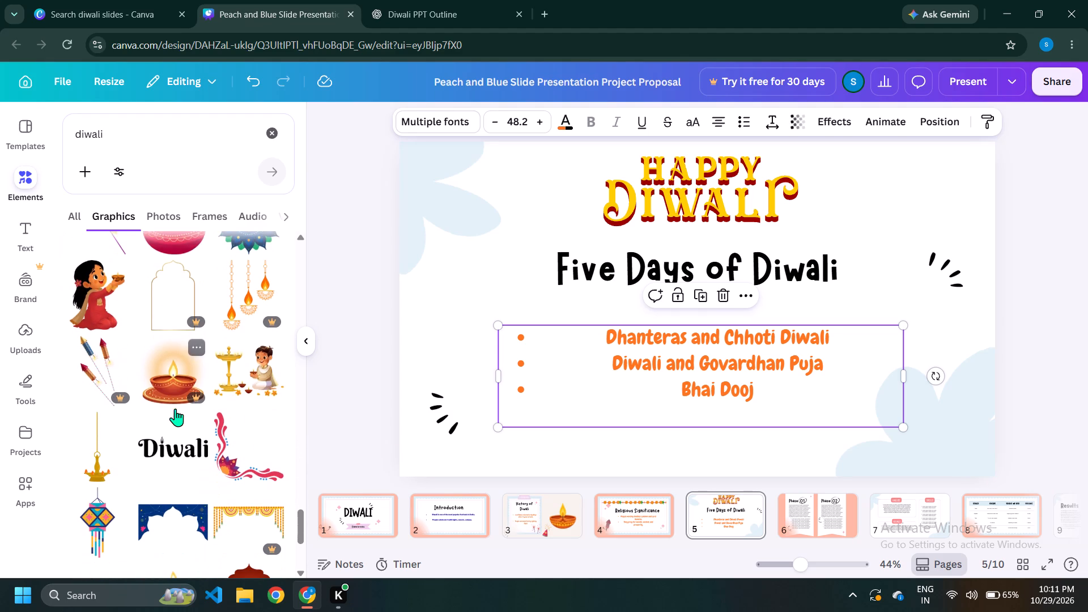
pyautogui.click(115, 296)
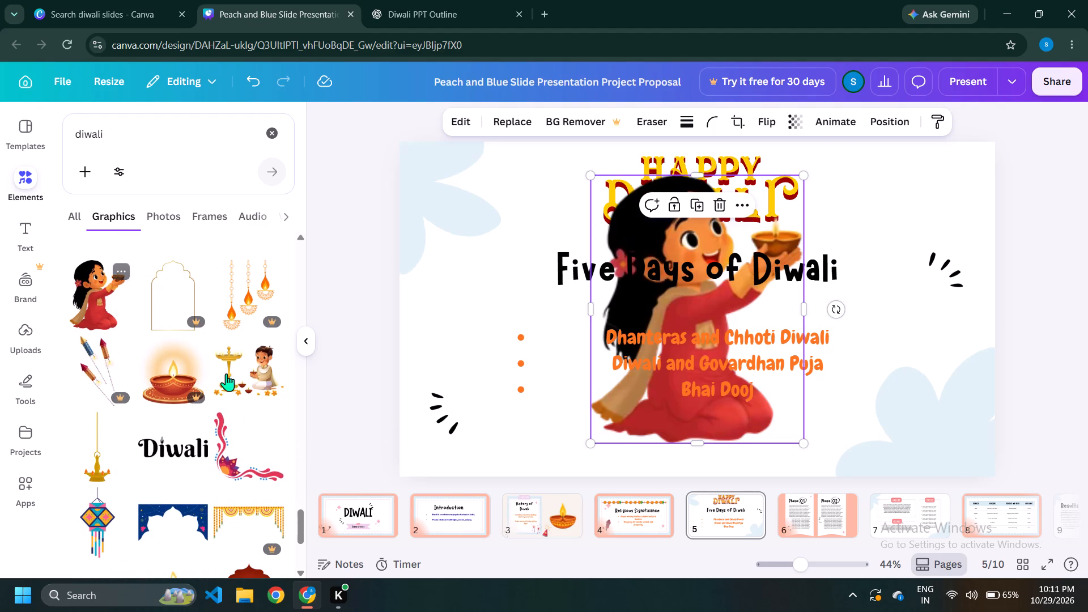
# Delete the black dash-mark decoration in the lower-left corner of the slide.
pyautogui.click(442, 429)
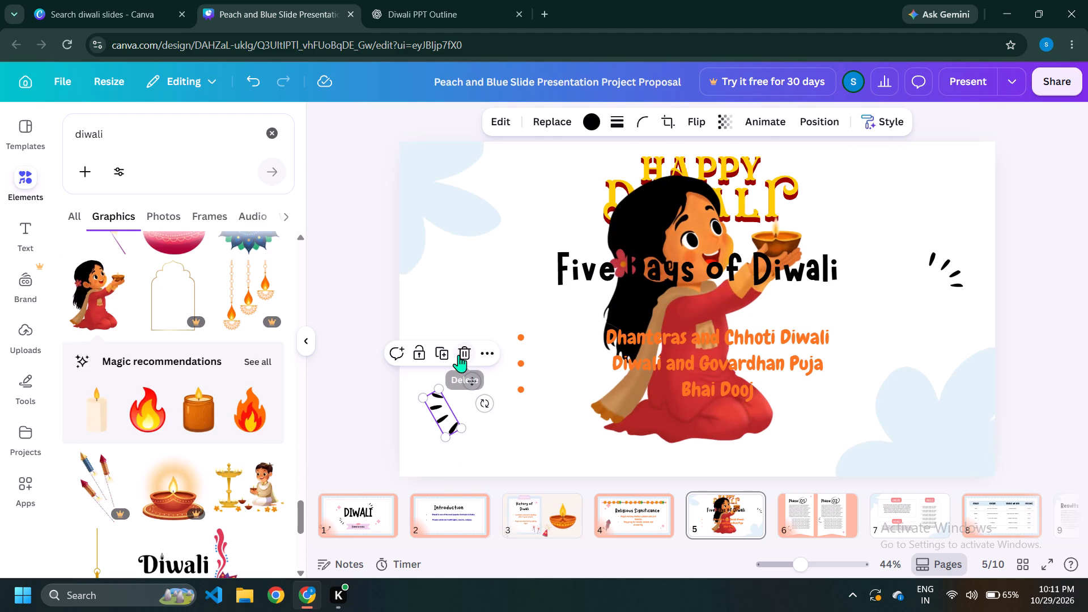
pyautogui.click(458, 355)
# Shrink the graphic of the girl holding a diya and place it in the lower-left corner of slide 5.
pyautogui.click(708, 424)
pyautogui.moveTo(702, 436); pyautogui.dragTo(550, 462)
pyautogui.moveTo(649, 470); pyautogui.dragTo(540, 368)
pyautogui.moveTo(481, 304); pyautogui.dragTo(468, 349)
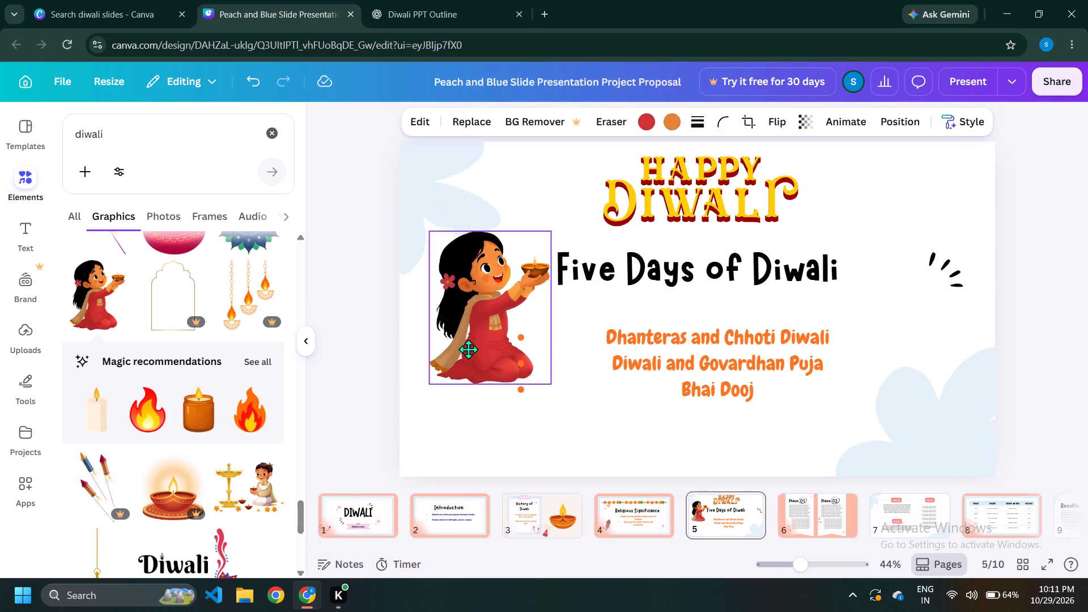
pyautogui.moveTo(468, 349); pyautogui.dragTo(455, 425)
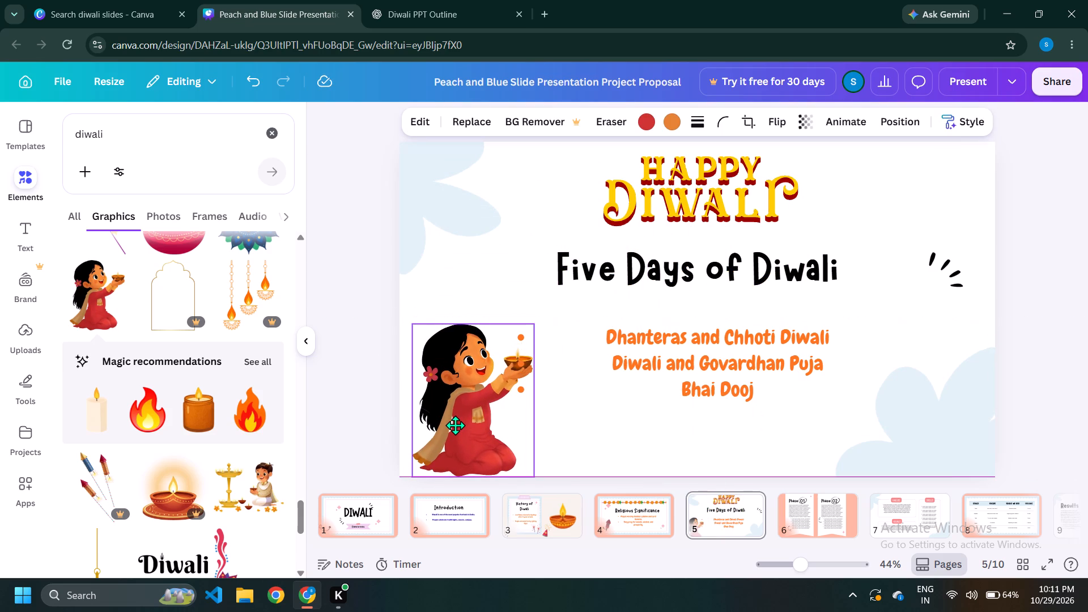
pyautogui.moveTo(455, 425); pyautogui.dragTo(453, 419)
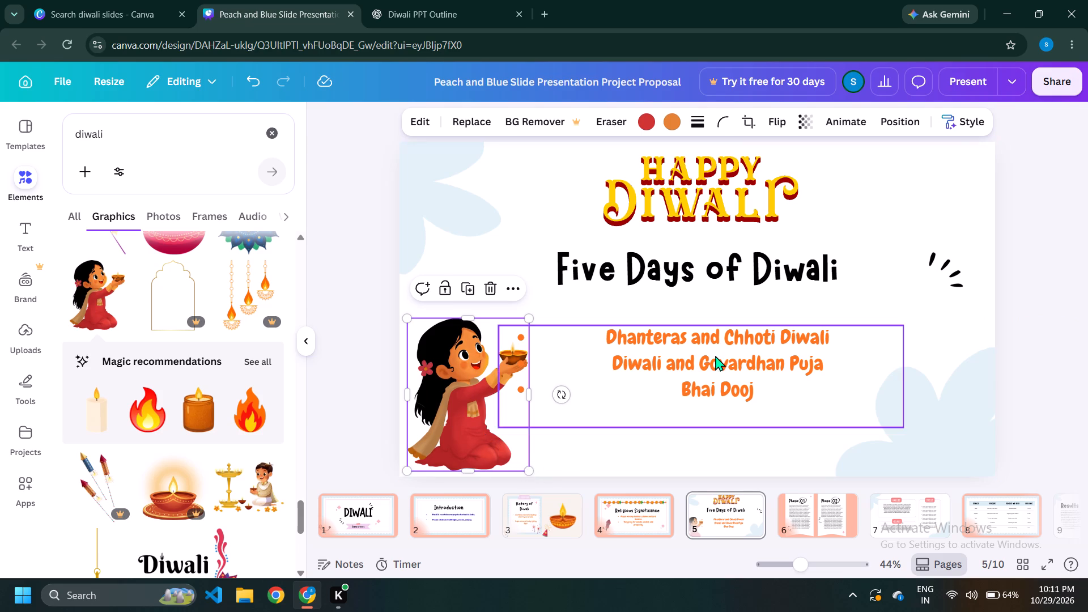
# Shift the bullet list on slide 5 slightly right and up so it clears the girl graphic.
pyautogui.moveTo(717, 355); pyautogui.dragTo(747, 348)
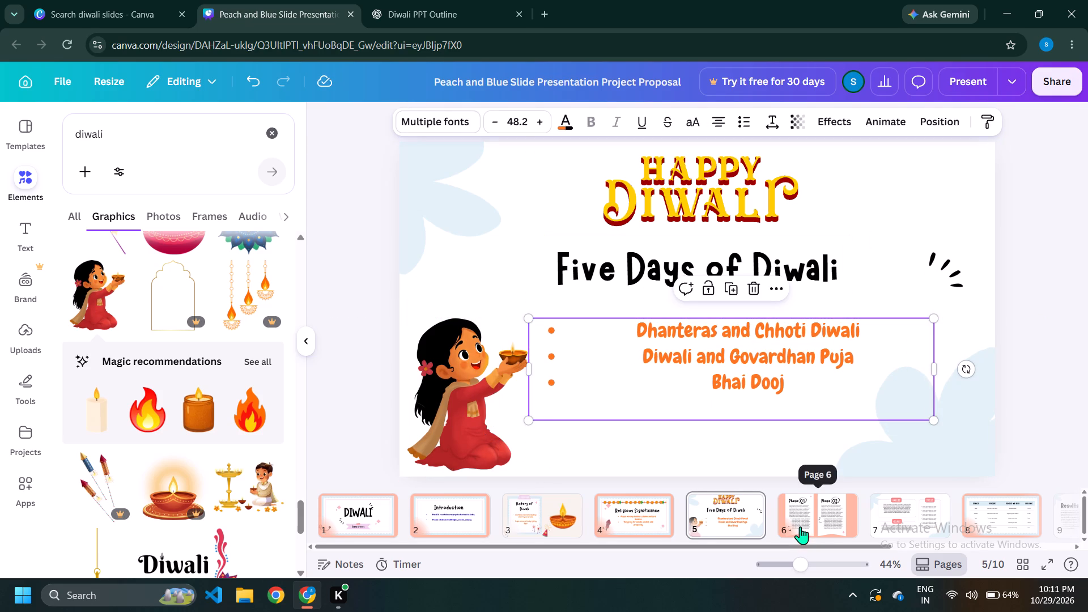
# Copy the slide 6 title "Celebrations" from the outline in ChatGPT and return to the Canva presentation.
pyautogui.click(812, 513)
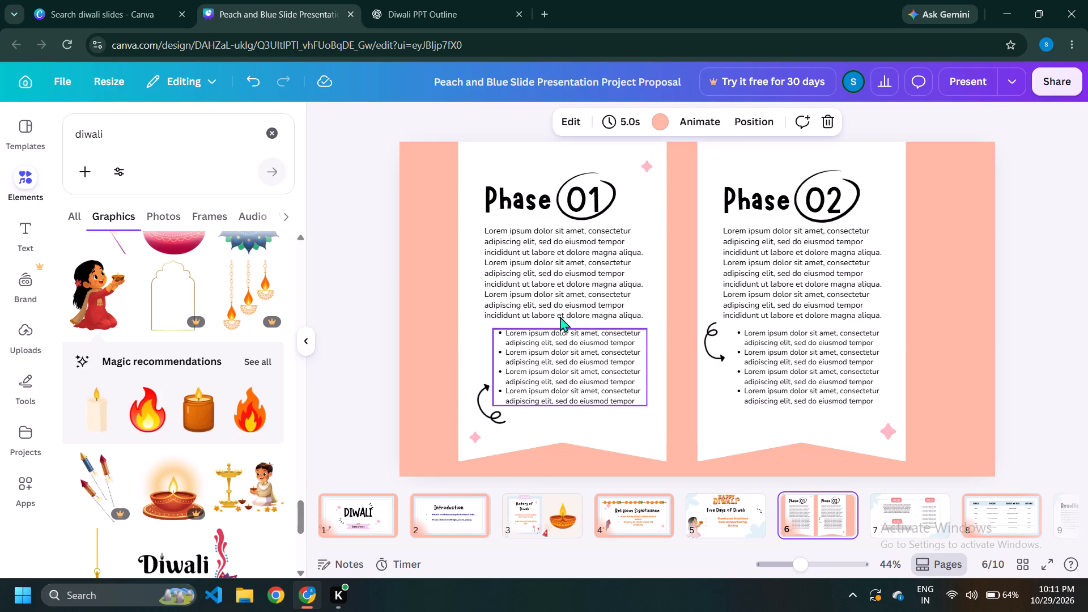
pyautogui.click(452, 10)
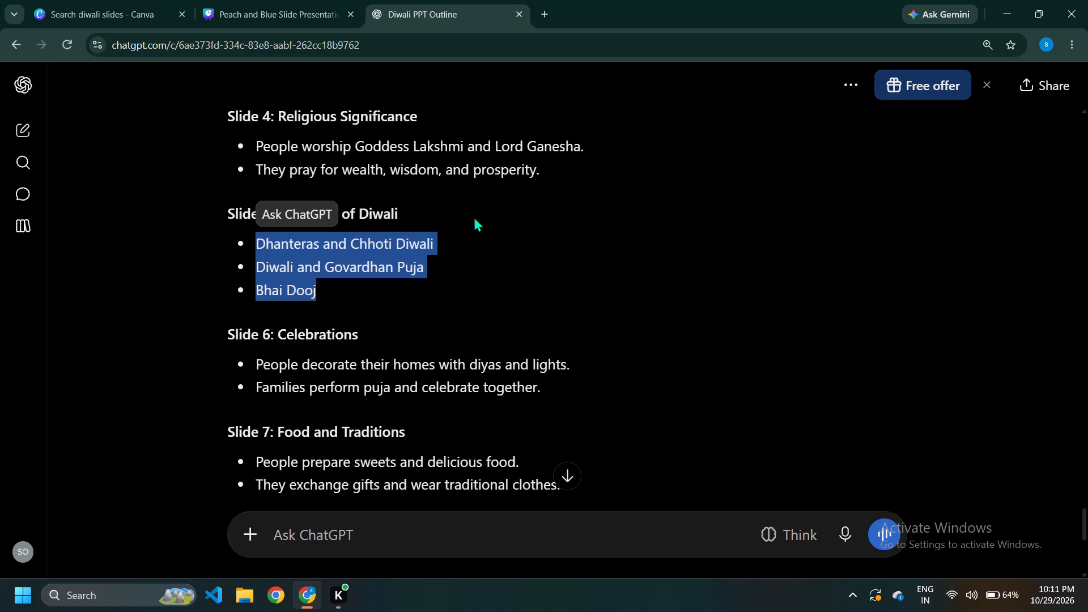
pyautogui.click(388, 324)
pyautogui.moveTo(364, 330); pyautogui.dragTo(338, 336)
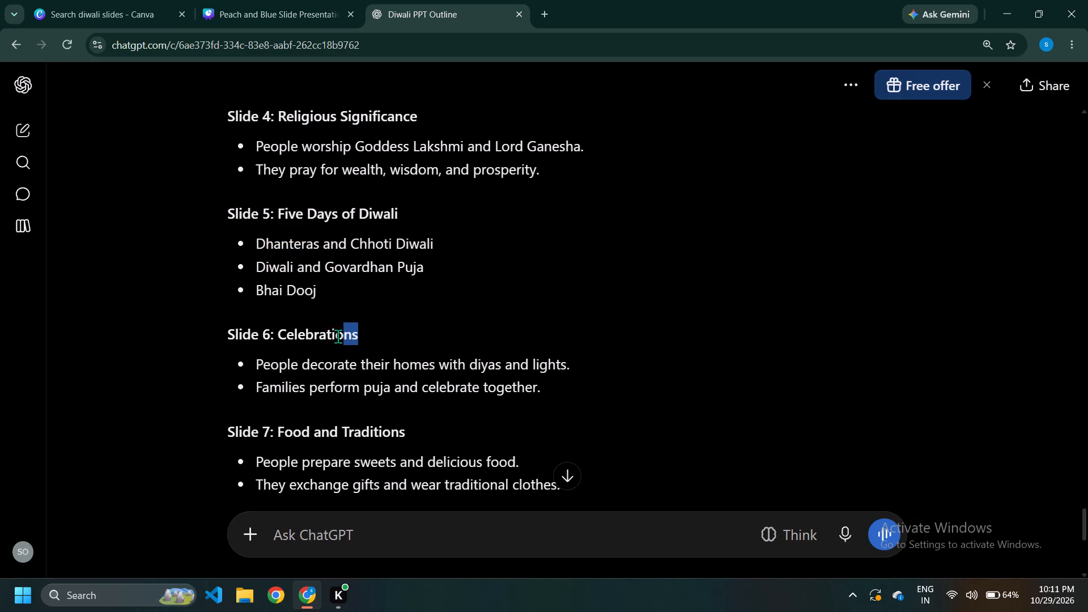
pyautogui.moveTo(338, 336); pyautogui.dragTo(275, 337)
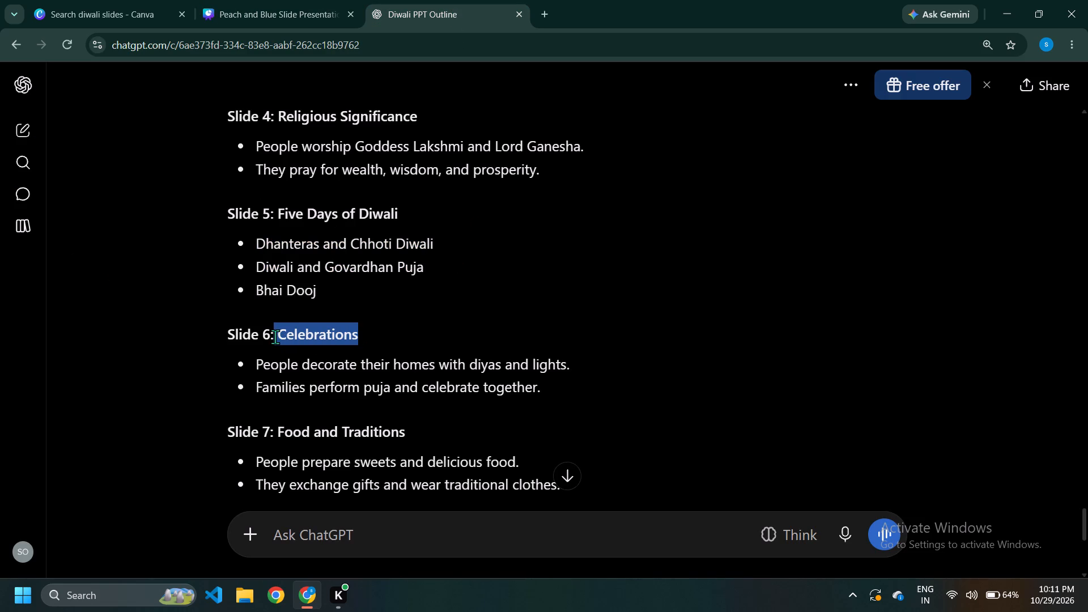
pyautogui.hotkey('ctrl', 'c')
pyautogui.click(250, 0)
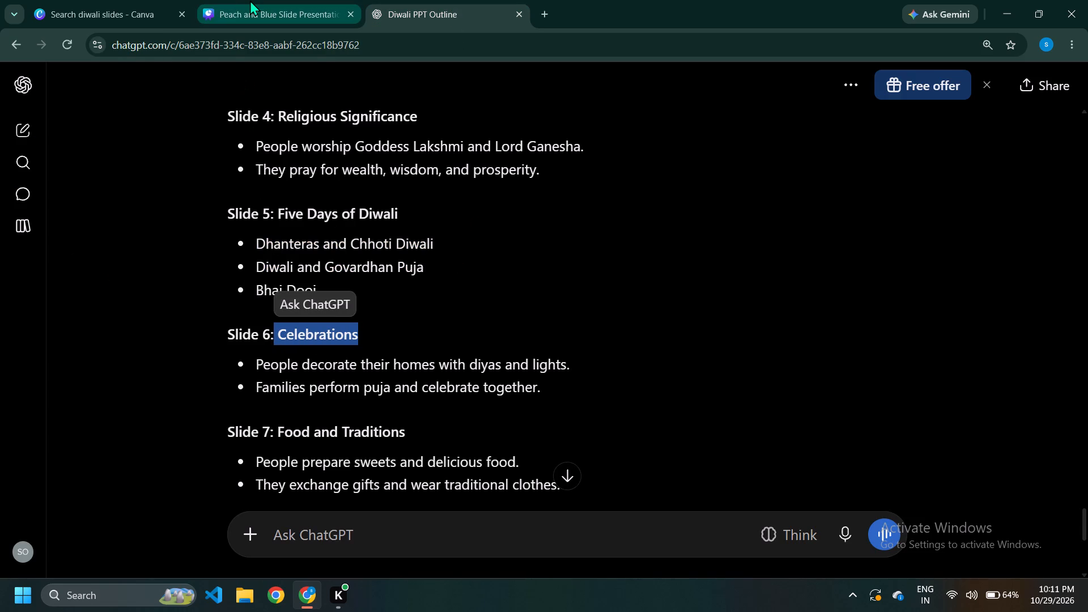
# Delete the Phase 02 paragraph, bullet list, curly arrow and white banner from slide 6.
pyautogui.scroll(2, 681, 295)
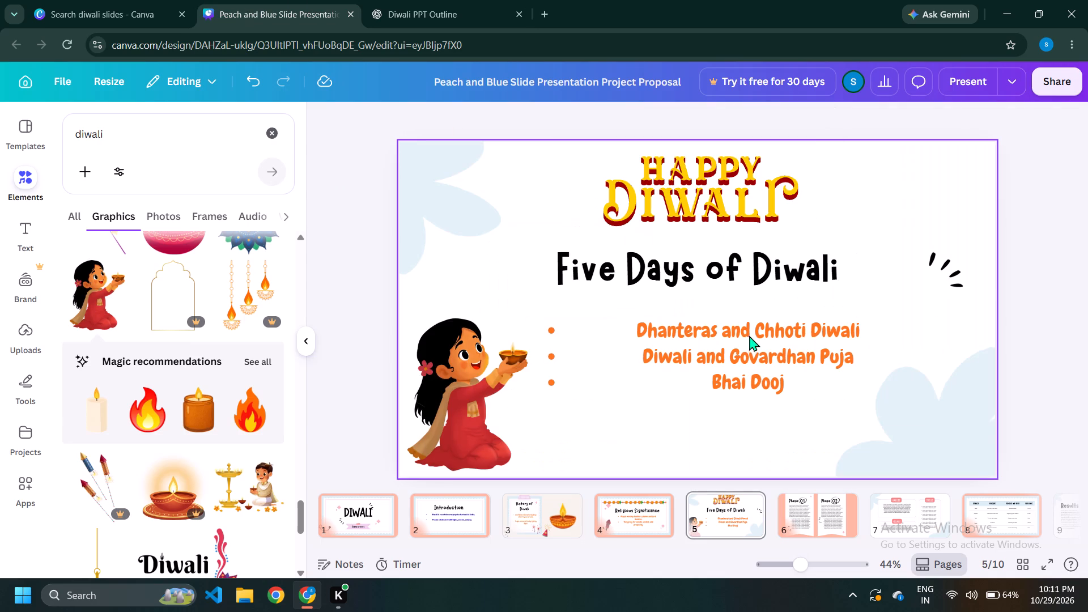
pyautogui.click(807, 519)
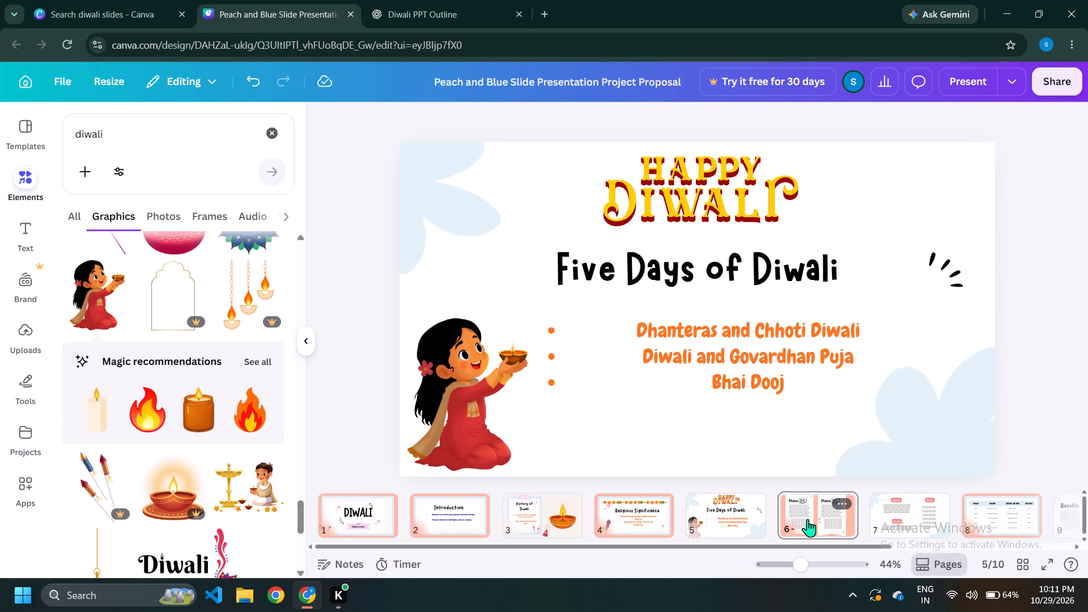
pyautogui.click(786, 274)
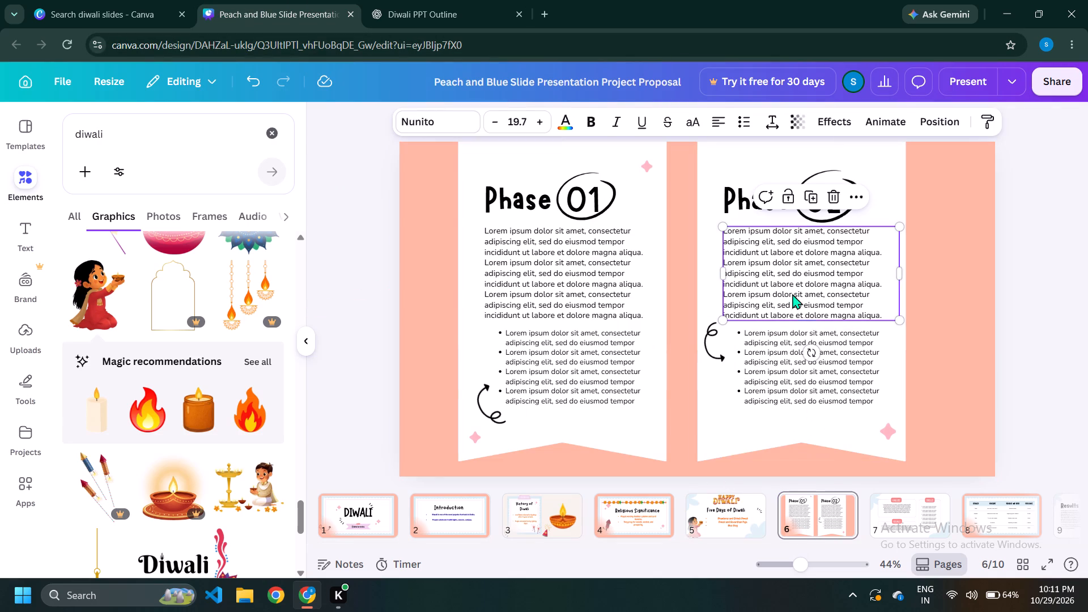
pyautogui.click(833, 199)
pyautogui.moveTo(833, 360); pyautogui.dragTo(830, 360)
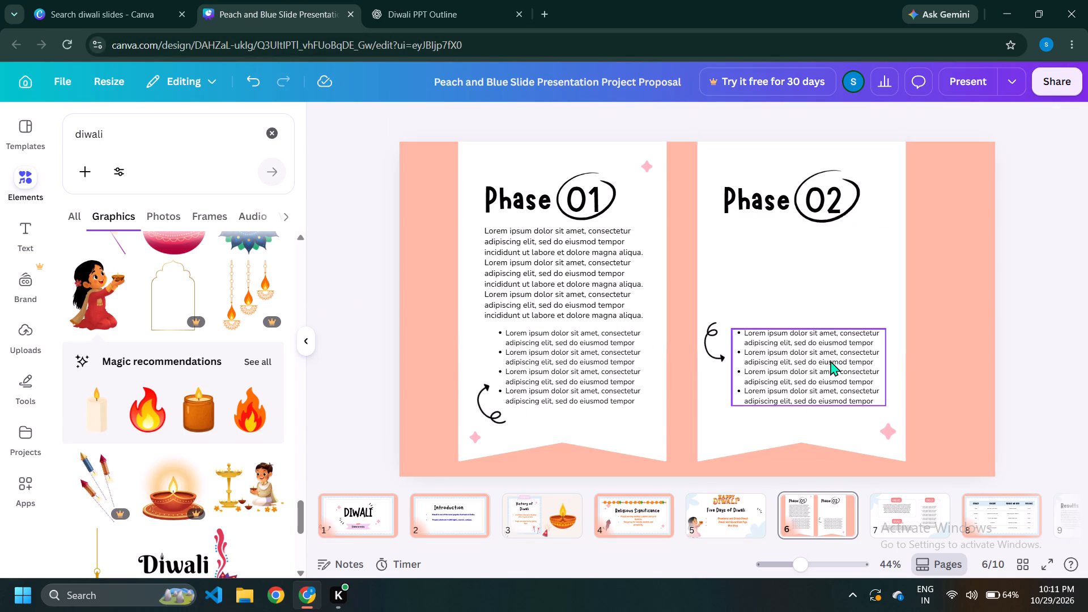
pyautogui.moveTo(830, 360); pyautogui.dragTo(826, 354)
pyautogui.click(819, 297)
pyautogui.click(720, 354)
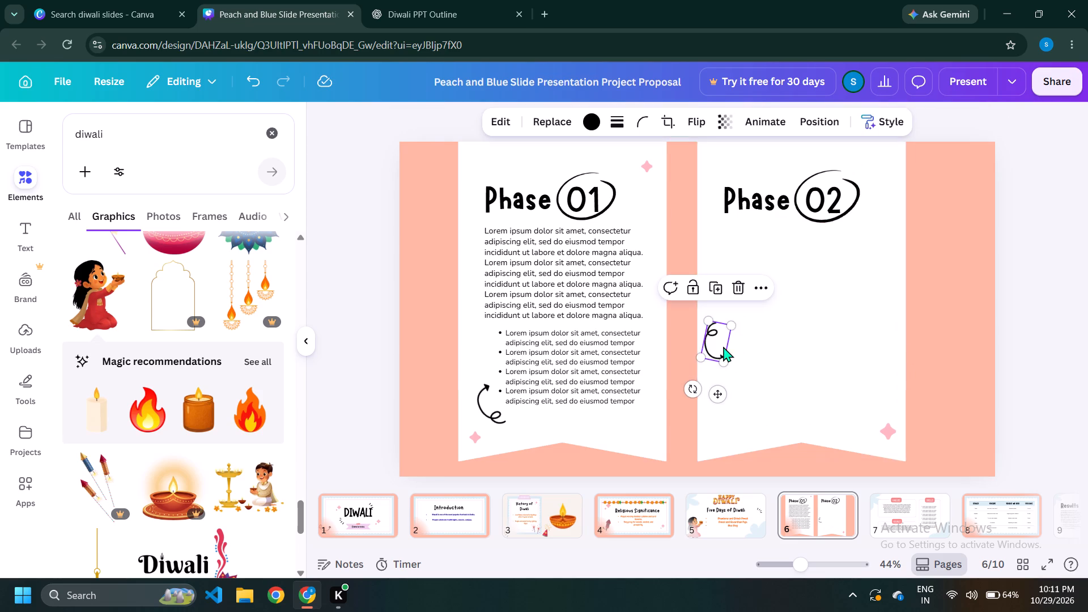
pyautogui.click(738, 292)
pyautogui.click(787, 337)
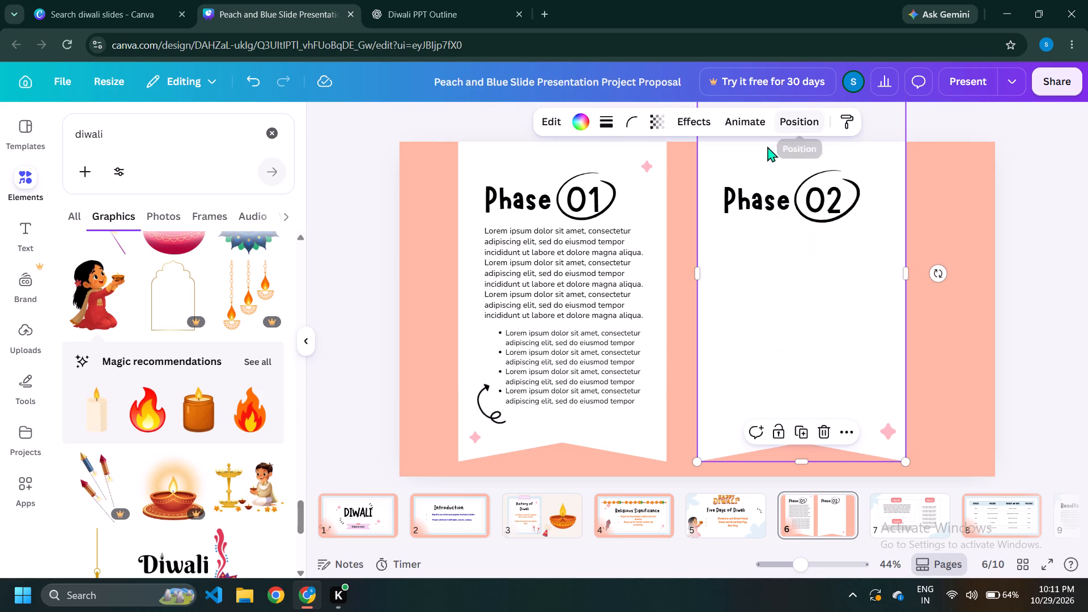
pyautogui.click(822, 426)
# Delete the "Phase 02" heading and the hand-drawn circle around its number on slide 6.
pyautogui.click(804, 207)
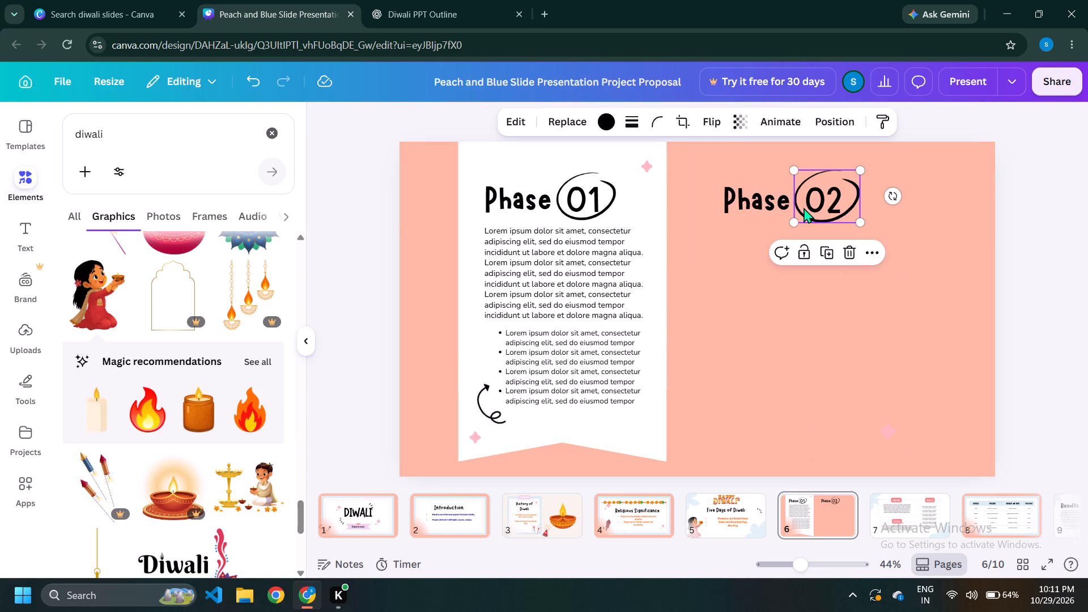
pyautogui.click(851, 260)
pyautogui.click(776, 213)
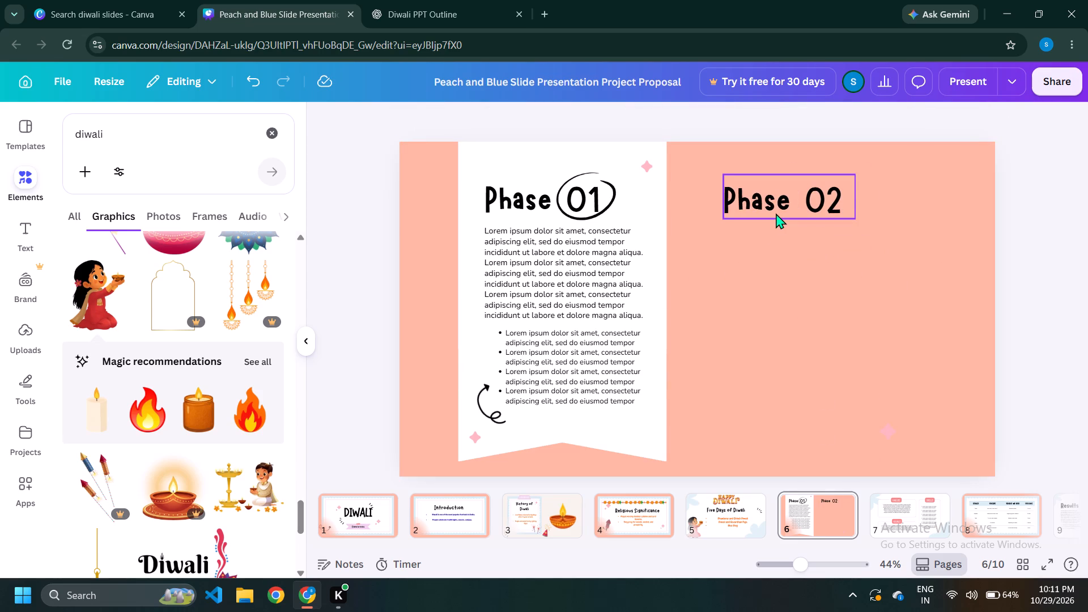
pyautogui.click(807, 257)
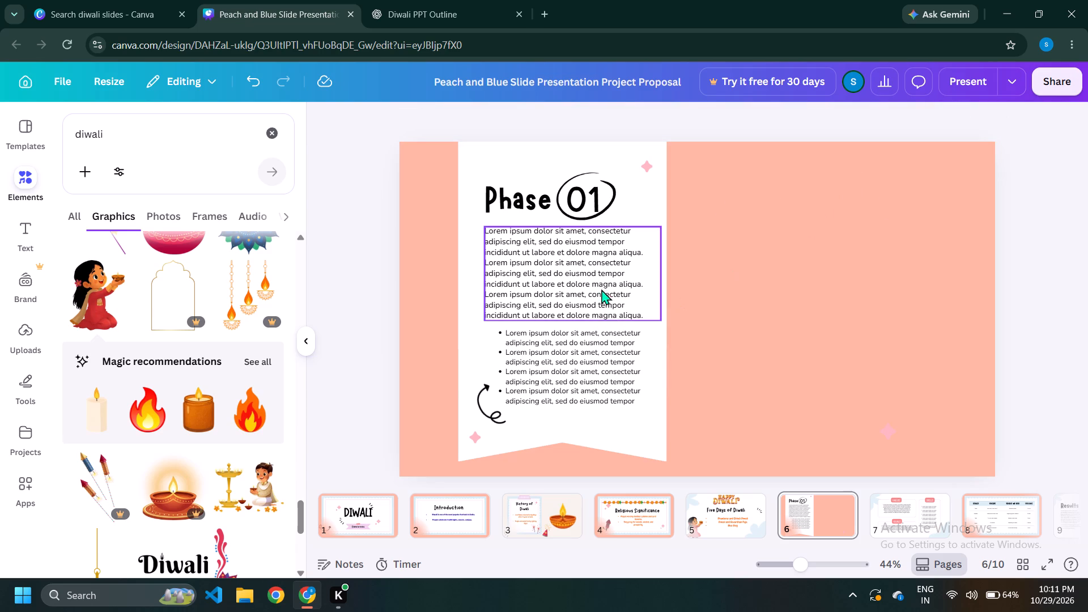
# Delete the hand-drawn circle around "01" in the Phase 01 heading.
pyautogui.moveTo(576, 367); pyautogui.dragTo(576, 358)
pyautogui.click(593, 204)
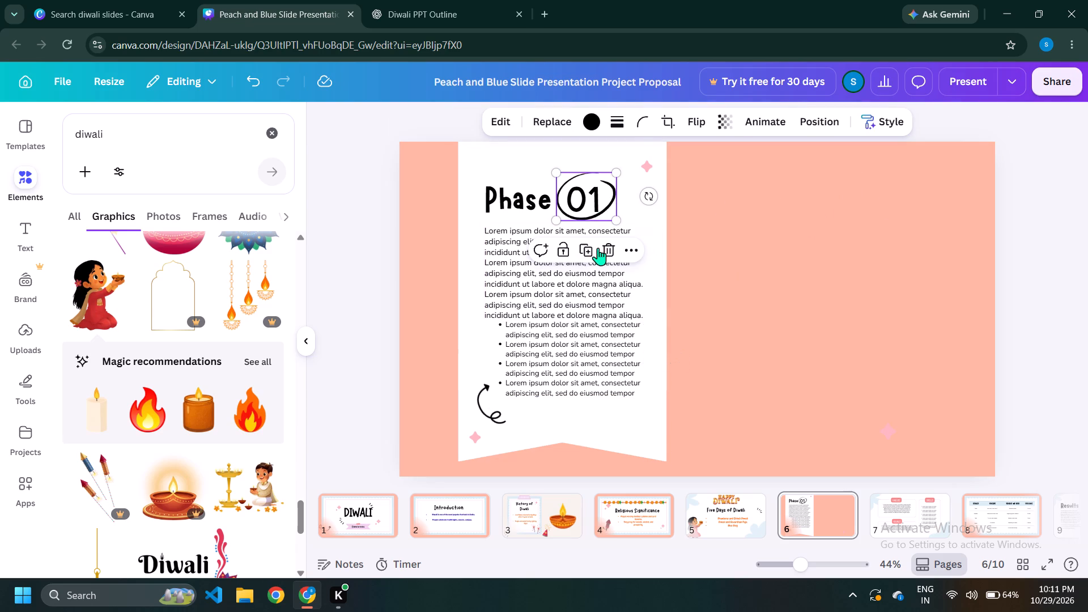
pyautogui.click(601, 247)
# Replace the "Phase 01" heading with the copied title "Celebrations" and widen its text box to fit one line.
pyautogui.doubleClick(566, 205)
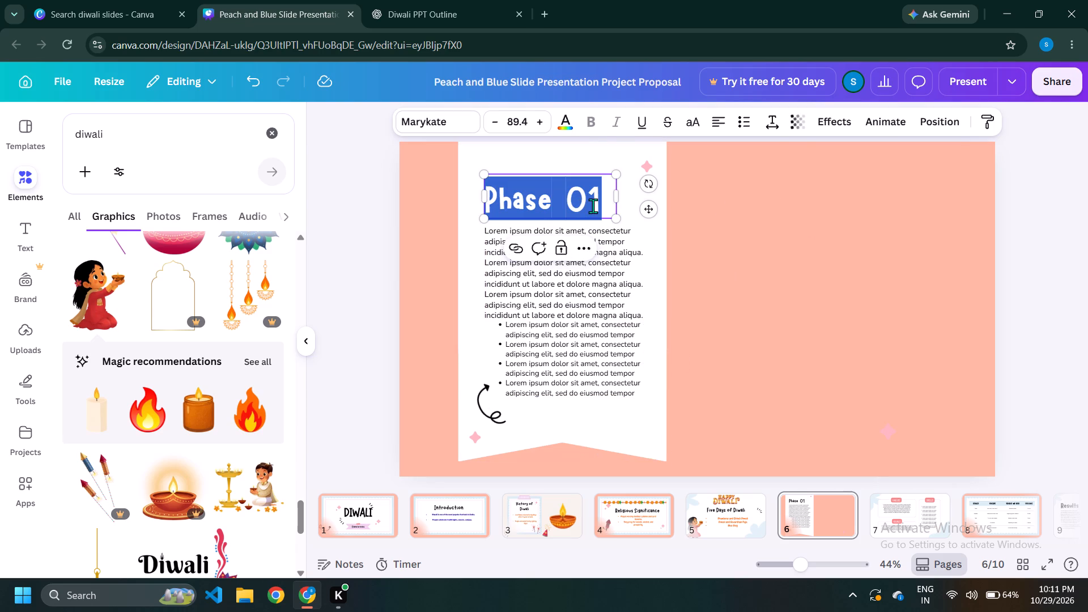
pyautogui.hotkey('ctrl', 'v')
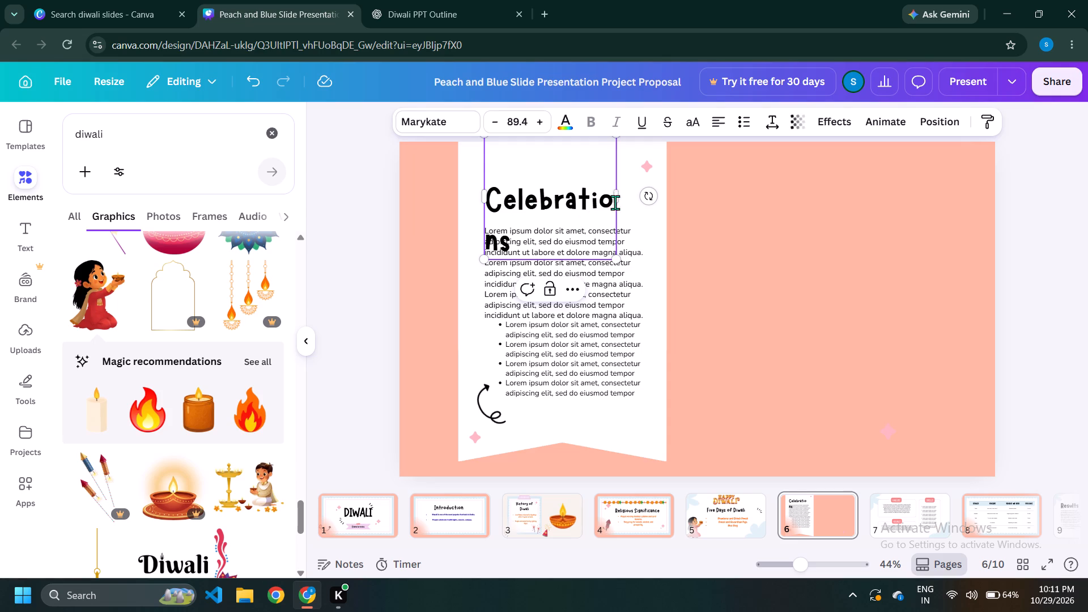
pyautogui.moveTo(618, 197); pyautogui.dragTo(653, 194)
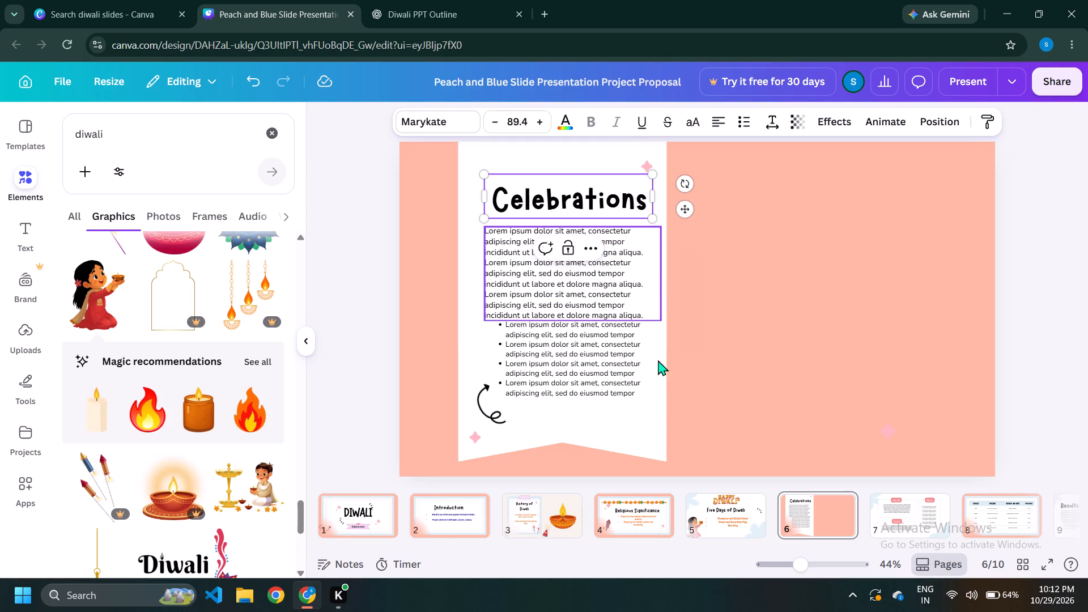
# Delete the remaining white banner shape behind the text on slide 6.
pyautogui.click(656, 410)
pyautogui.moveTo(656, 410); pyautogui.dragTo(784, 418)
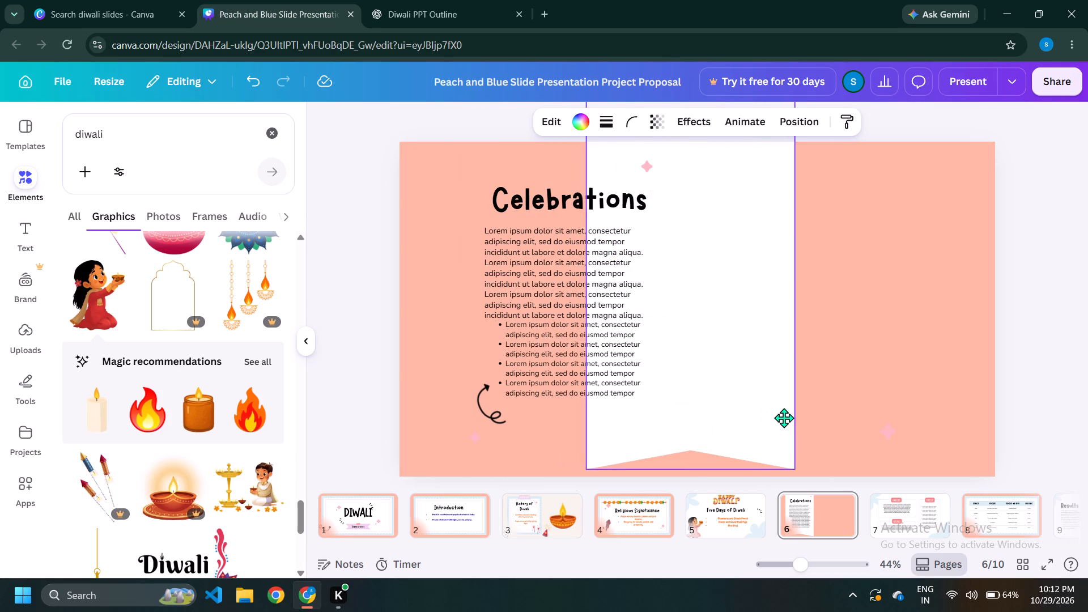
pyautogui.moveTo(784, 418); pyautogui.dragTo(776, 406)
pyautogui.click(704, 427)
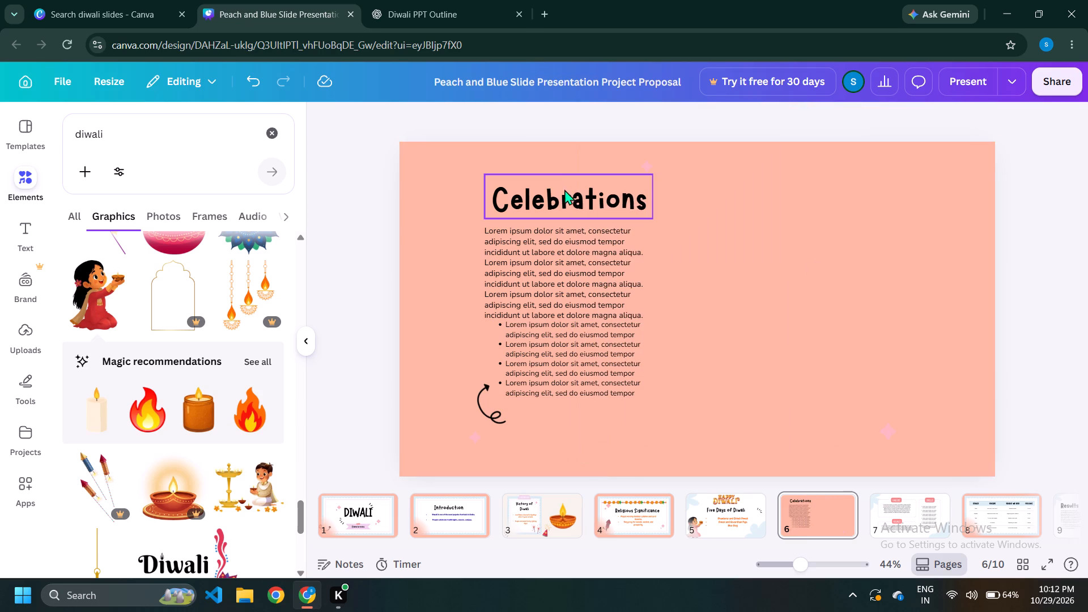
# Move the "Celebrations" title to the upper centre of slide 6 and enlarge it slightly.
pyautogui.moveTo(566, 194); pyautogui.dragTo(687, 193)
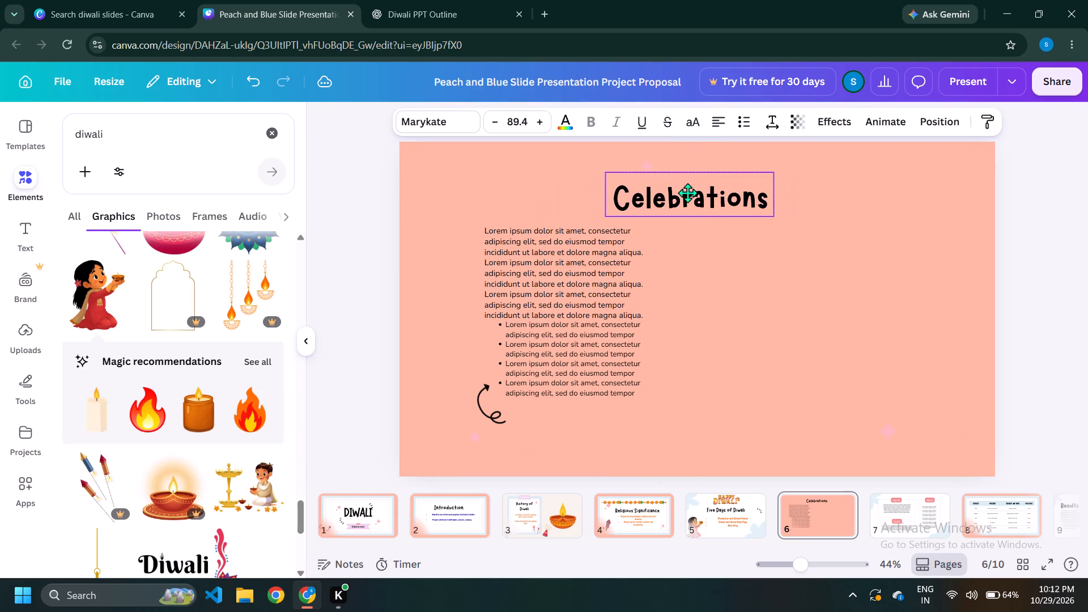
pyautogui.moveTo(687, 193); pyautogui.dragTo(687, 200)
pyautogui.moveTo(777, 226); pyautogui.dragTo(802, 241)
# Delete the placeholder bullet list and move the placeholder paragraph to the centre below the "Celebrations" title.
pyautogui.click(593, 335)
pyautogui.click(588, 295)
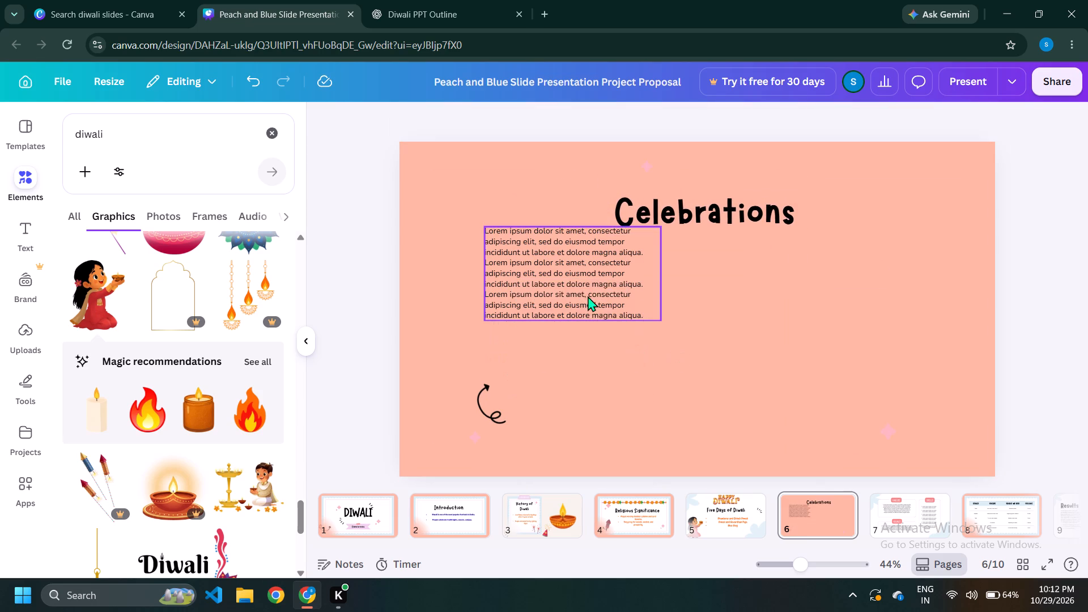
pyautogui.moveTo(580, 287); pyautogui.dragTo(712, 337)
# Replace the placeholder paragraph on slide 6 with the two Celebrations bullet points copied from the ChatGPT outline.
pyautogui.click(426, 8)
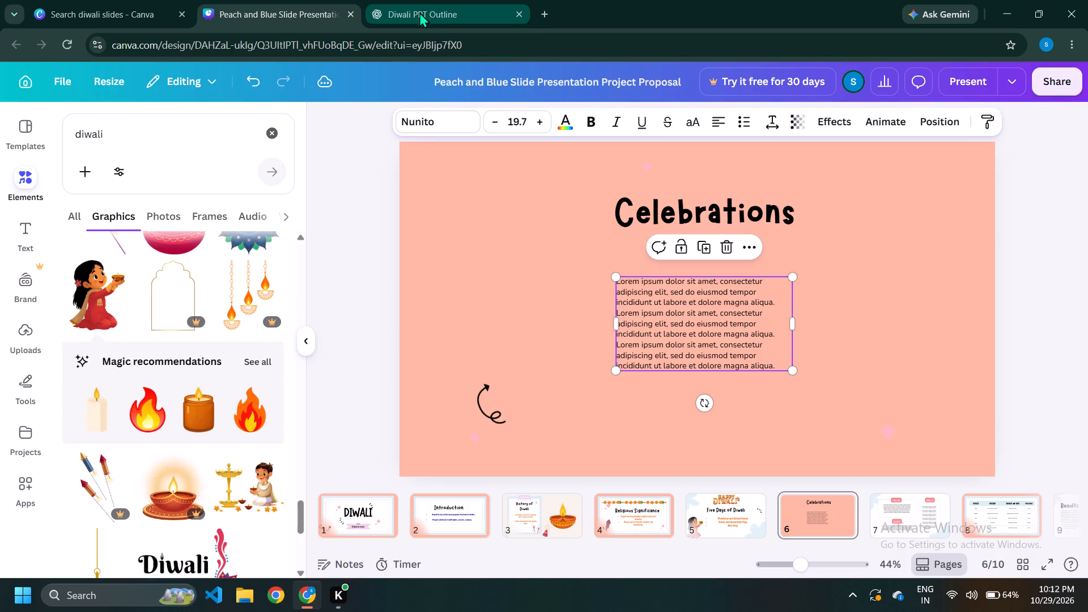
pyautogui.click(404, 386)
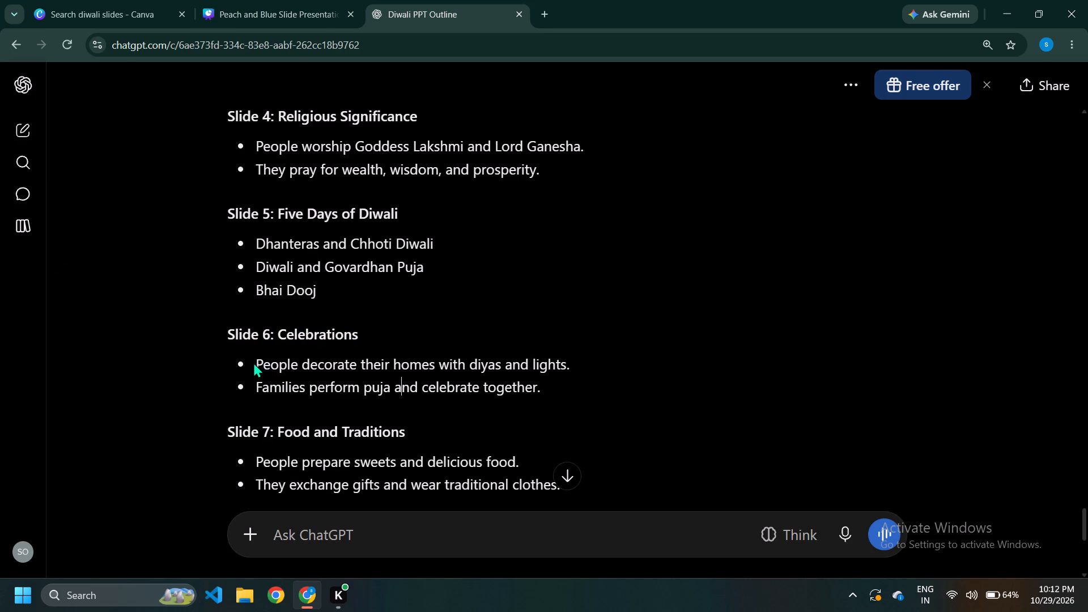
pyautogui.moveTo(253, 362); pyautogui.dragTo(542, 397)
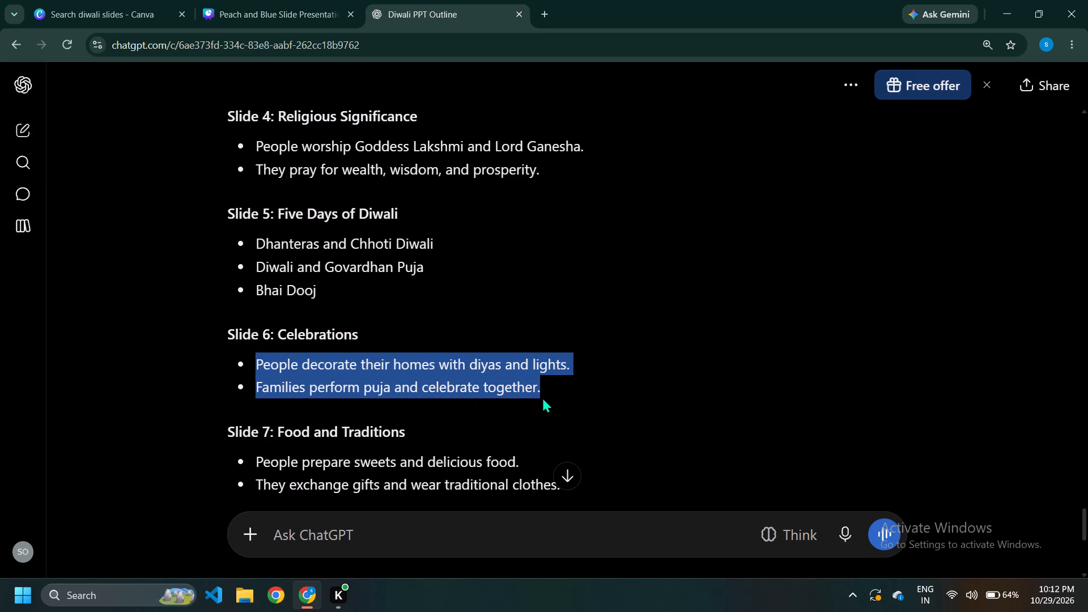
pyautogui.moveTo(542, 397); pyautogui.dragTo(551, 397)
pyautogui.hotkey('ctrl', 'c')
pyautogui.moveTo(483, 337); pyautogui.dragTo(155, 0)
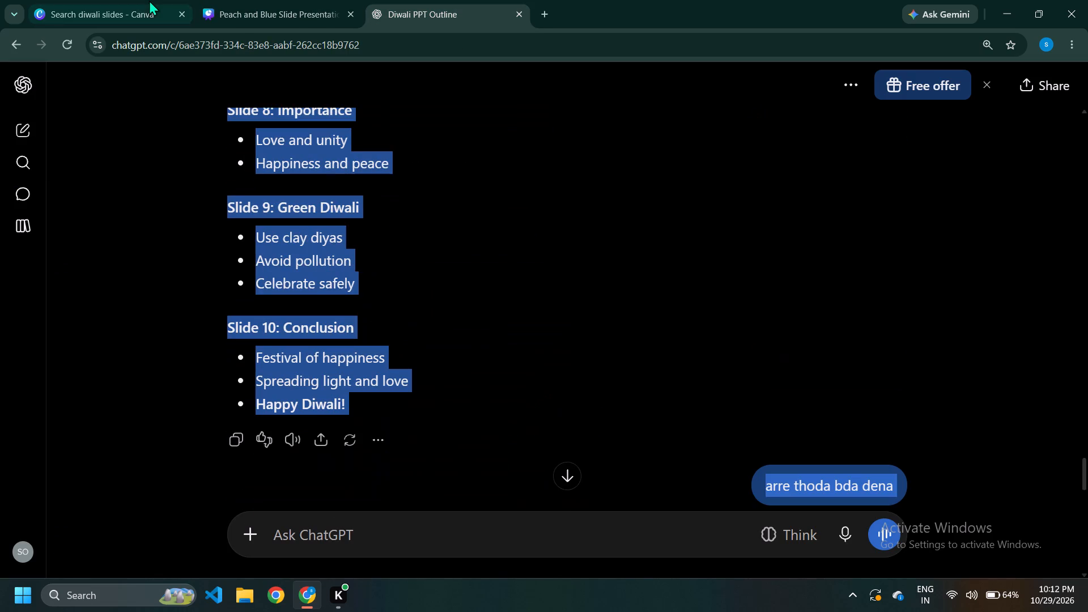
pyautogui.click(482, 270)
pyautogui.scroll(-19, 483, 271)
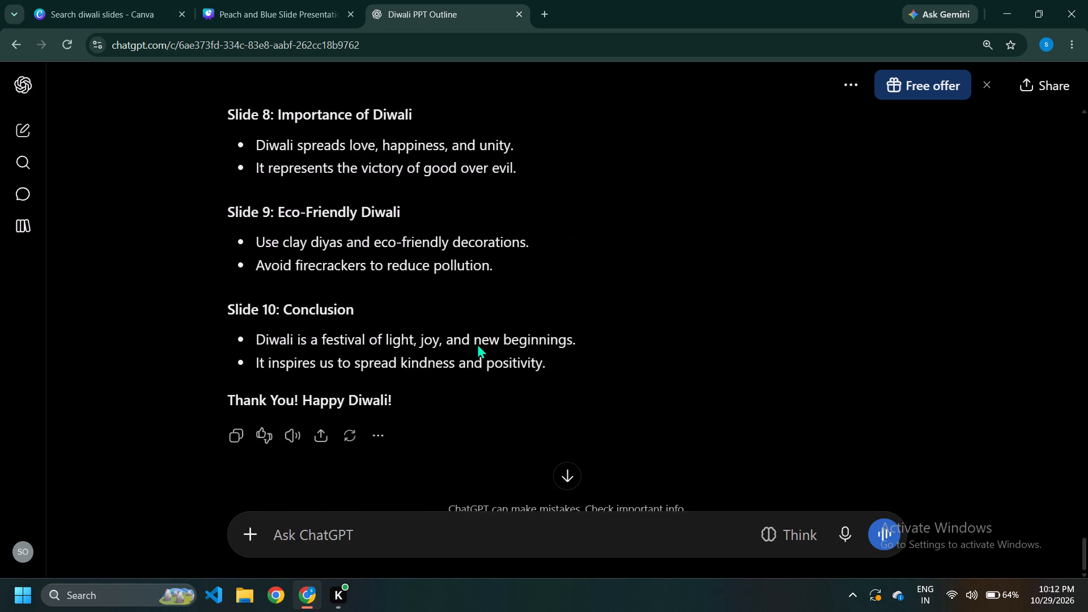
pyautogui.scroll(4, 477, 343)
pyautogui.click(246, 2)
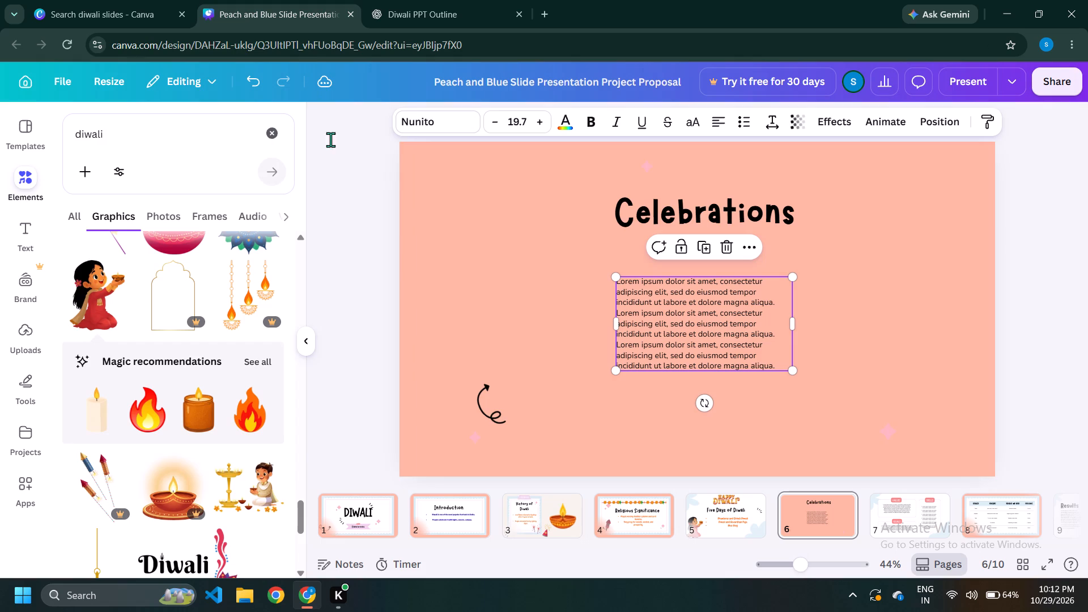
pyautogui.doubleClick(767, 356)
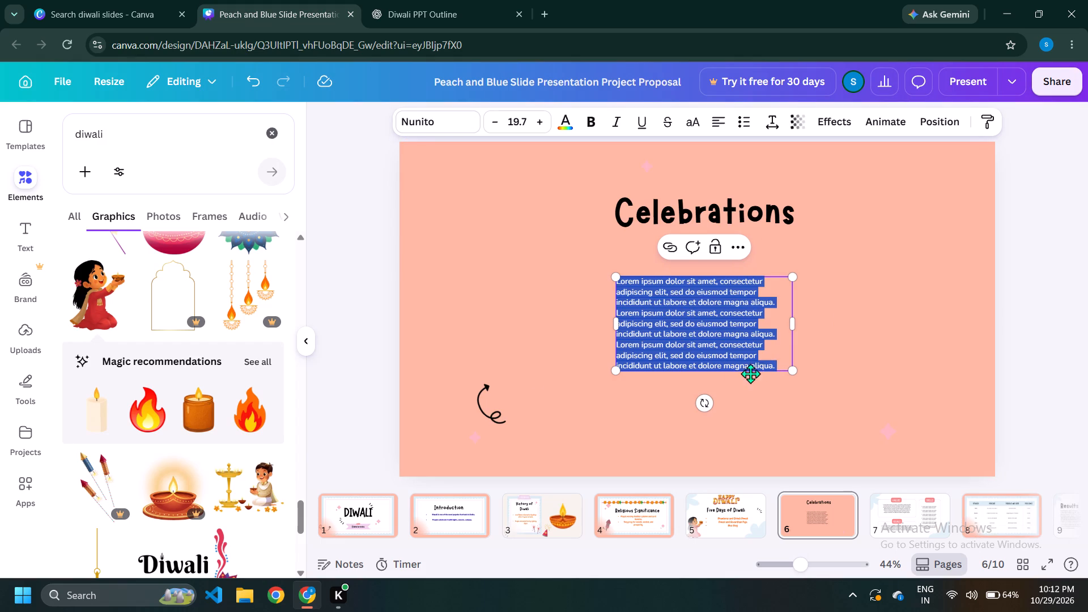
pyautogui.hotkey('ctrl', 'v')
pyautogui.keyDown('ctrl'); pyautogui.click(722, 381); pyautogui.keyUp('ctrl')
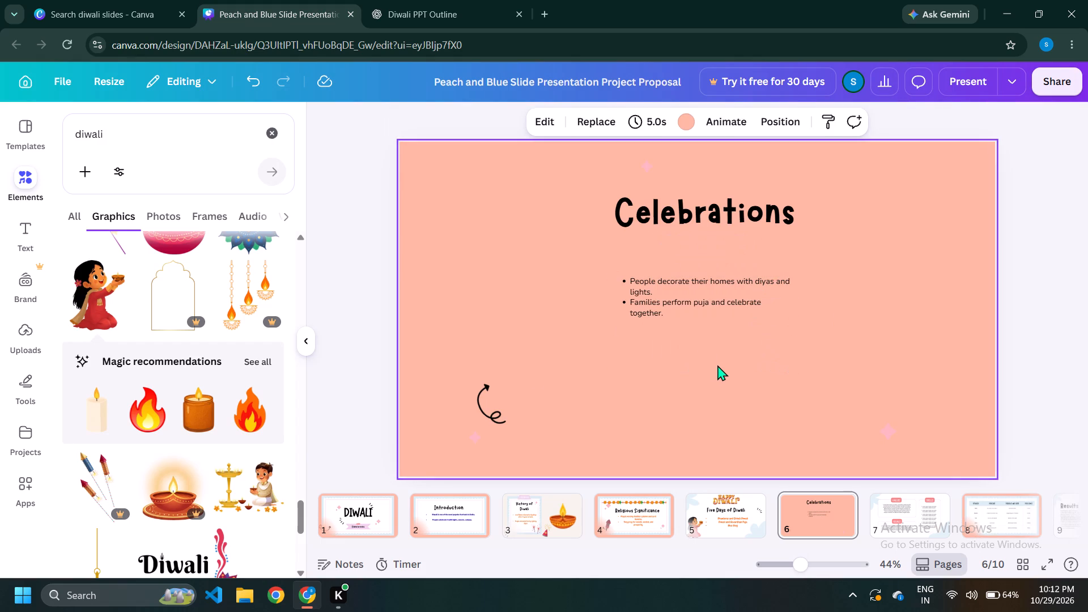
# Enlarge the bullet text on slide 6 to size 35.1, centre it below the title and widen its box to fit each bullet on one line.
pyautogui.click(657, 319)
pyautogui.moveTo(793, 329); pyautogui.dragTo(844, 359)
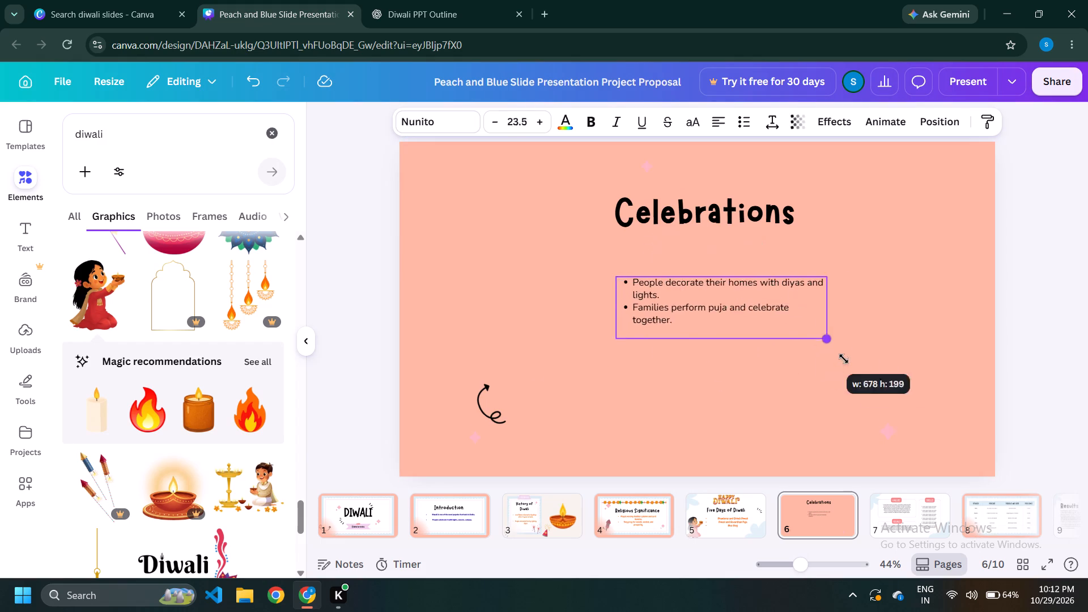
pyautogui.moveTo(844, 359); pyautogui.dragTo(920, 404)
pyautogui.moveTo(789, 332); pyautogui.dragTo(708, 316)
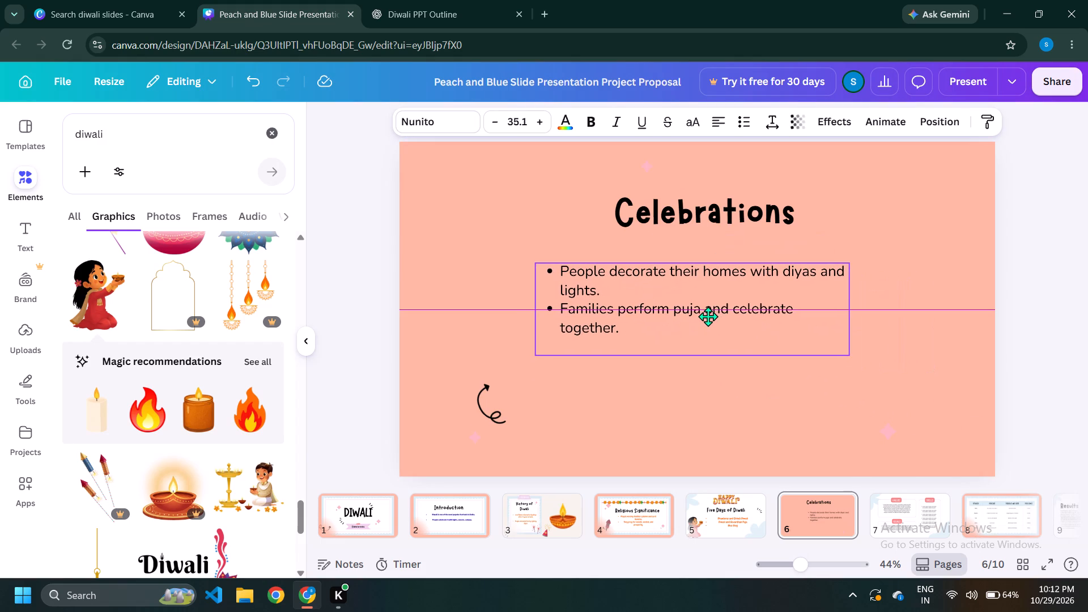
pyautogui.moveTo(708, 316); pyautogui.dragTo(709, 317)
pyautogui.click(854, 309)
pyautogui.click(854, 309)
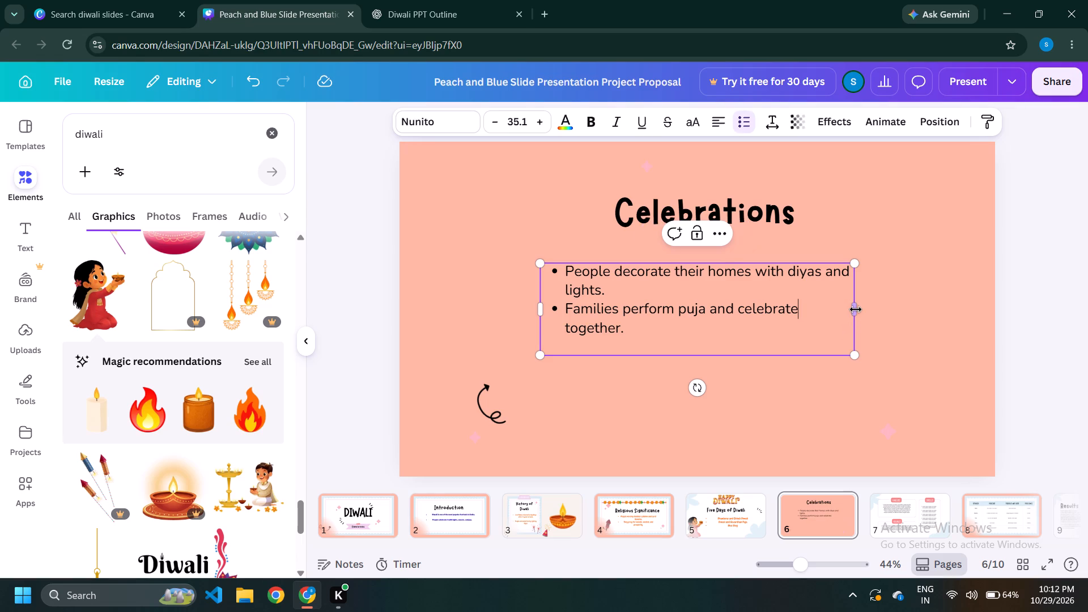
pyautogui.moveTo(856, 309); pyautogui.dragTo(896, 304)
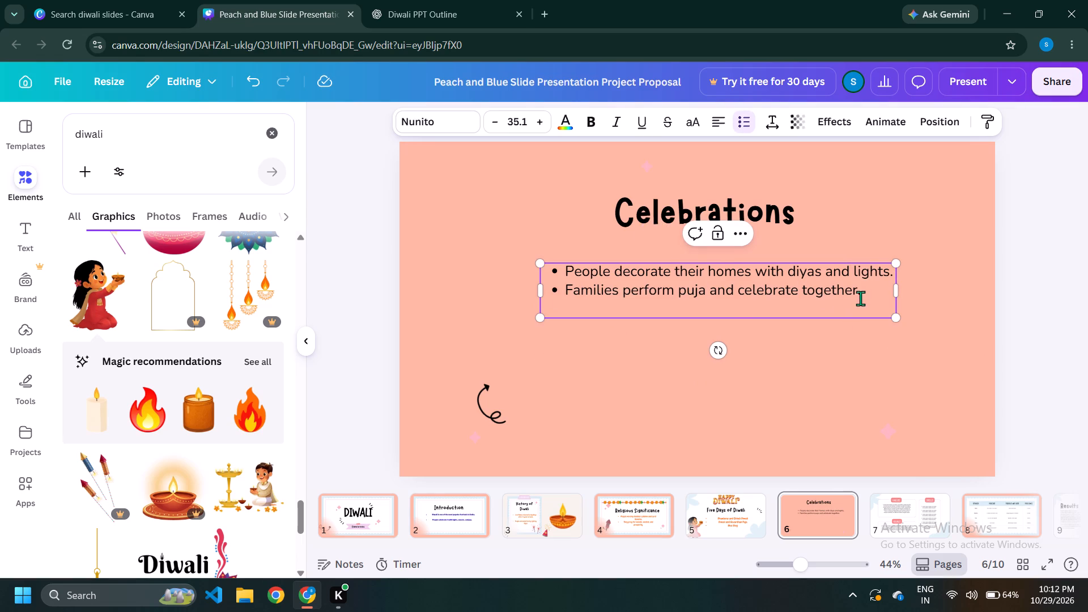
# Change the font of the two Celebrations bullet points to Chewy.
pyautogui.moveTo(863, 295); pyautogui.dragTo(544, 261)
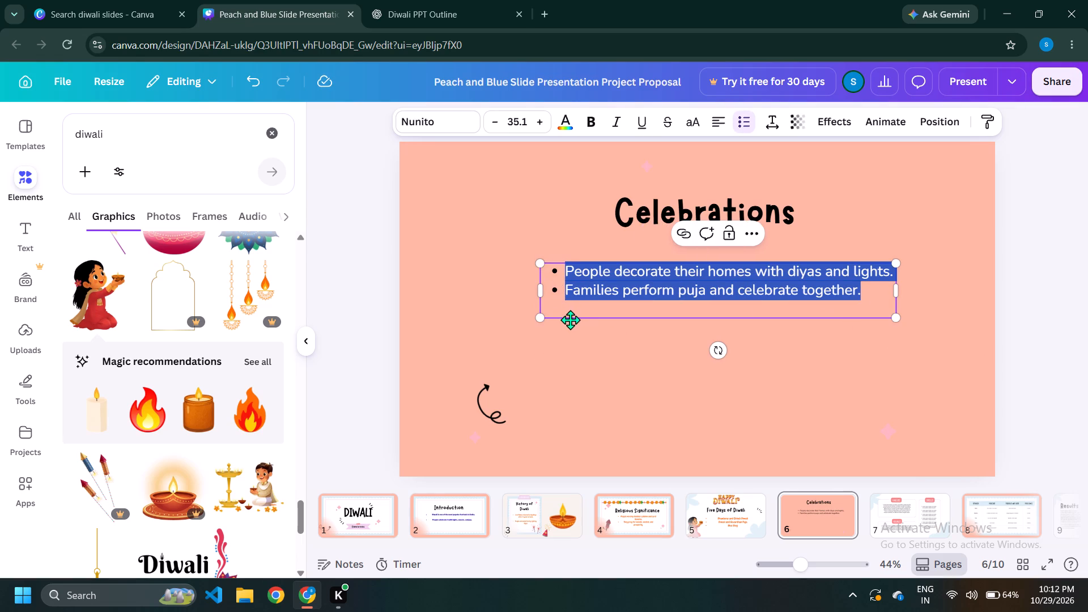
pyautogui.click(447, 118)
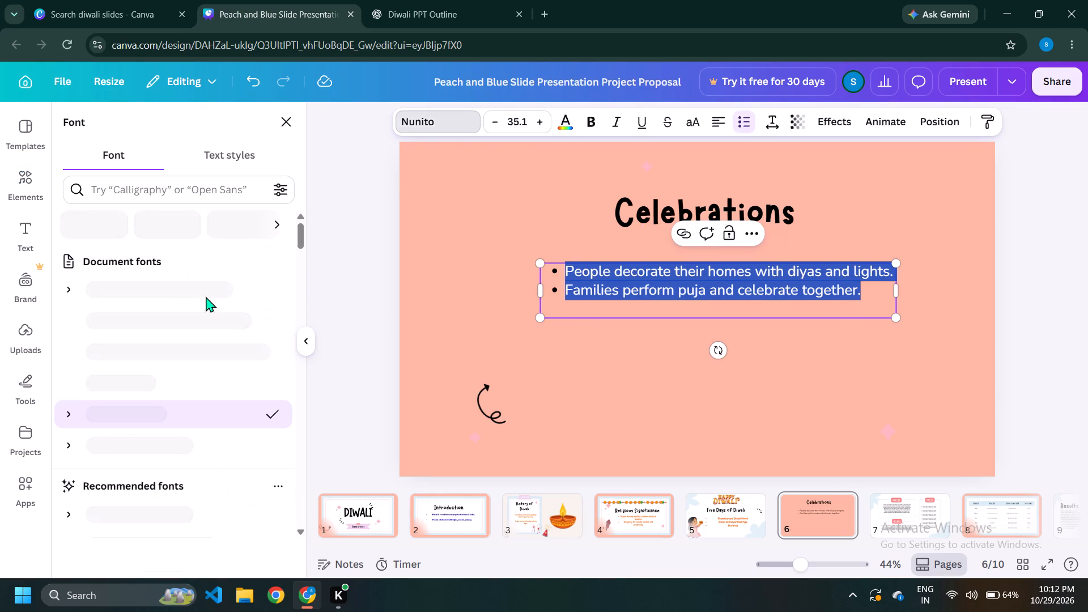
pyautogui.click(137, 322)
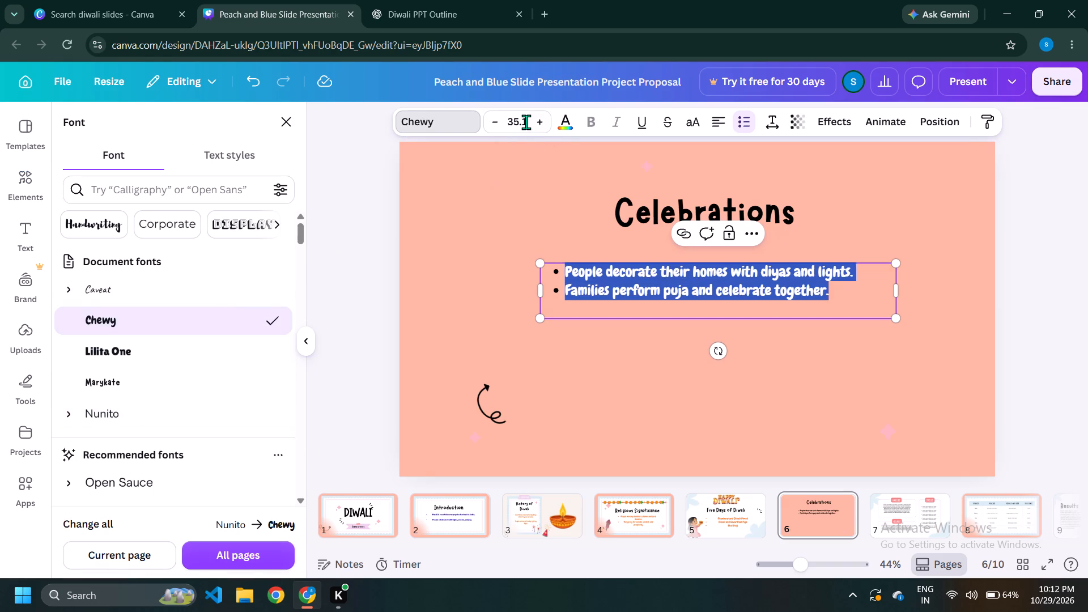
pyautogui.click(526, 122)
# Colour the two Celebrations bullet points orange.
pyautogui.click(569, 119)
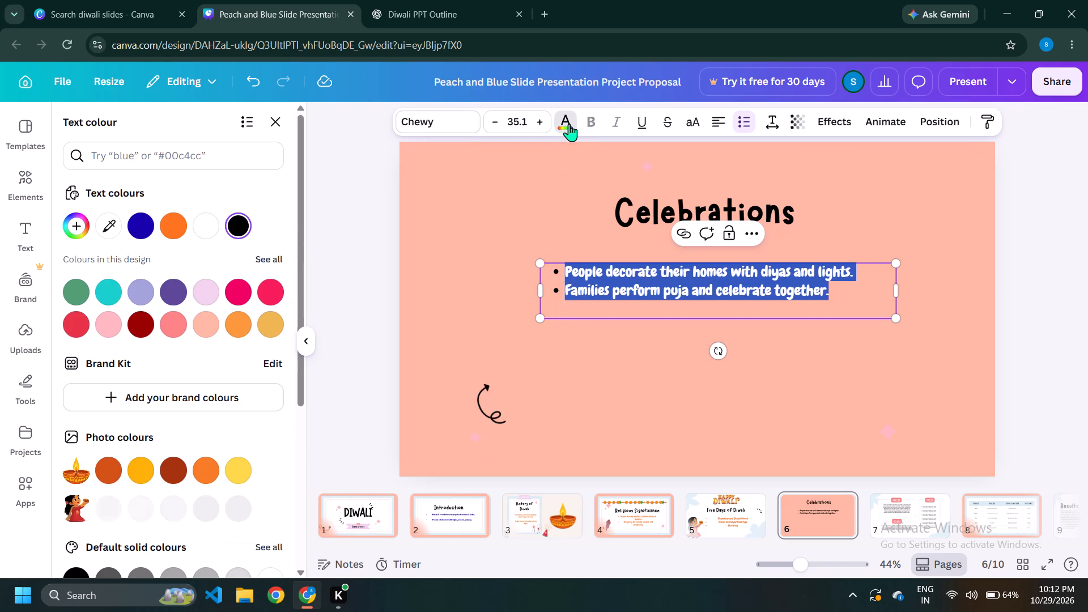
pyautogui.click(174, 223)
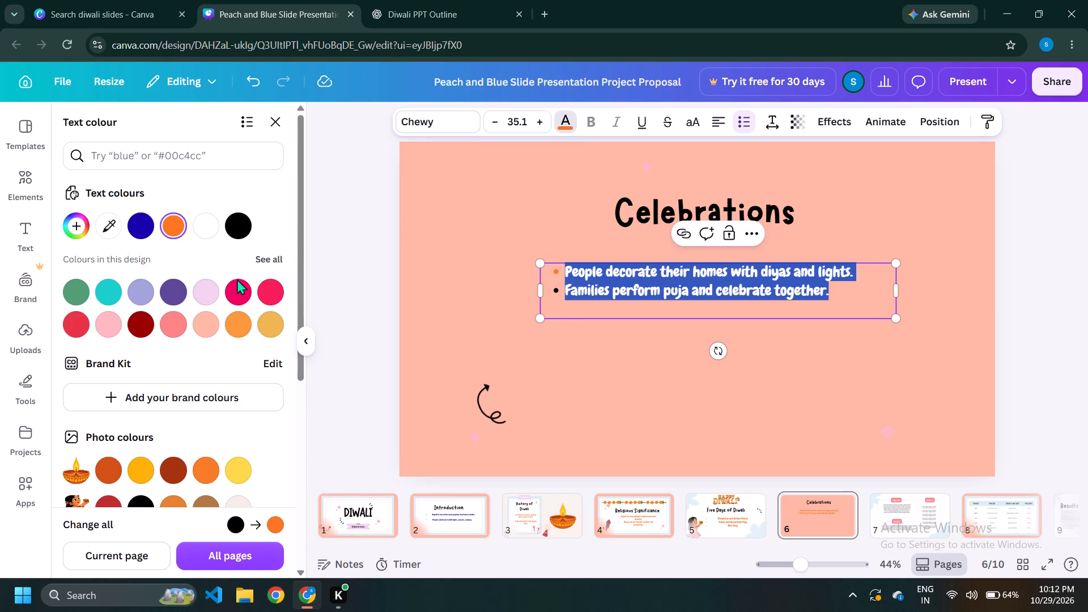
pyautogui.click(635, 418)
# Recolour all the bullet text and both bullet markers on slide 6 with the pinkish-red colour already used in the design.
pyautogui.click(736, 275)
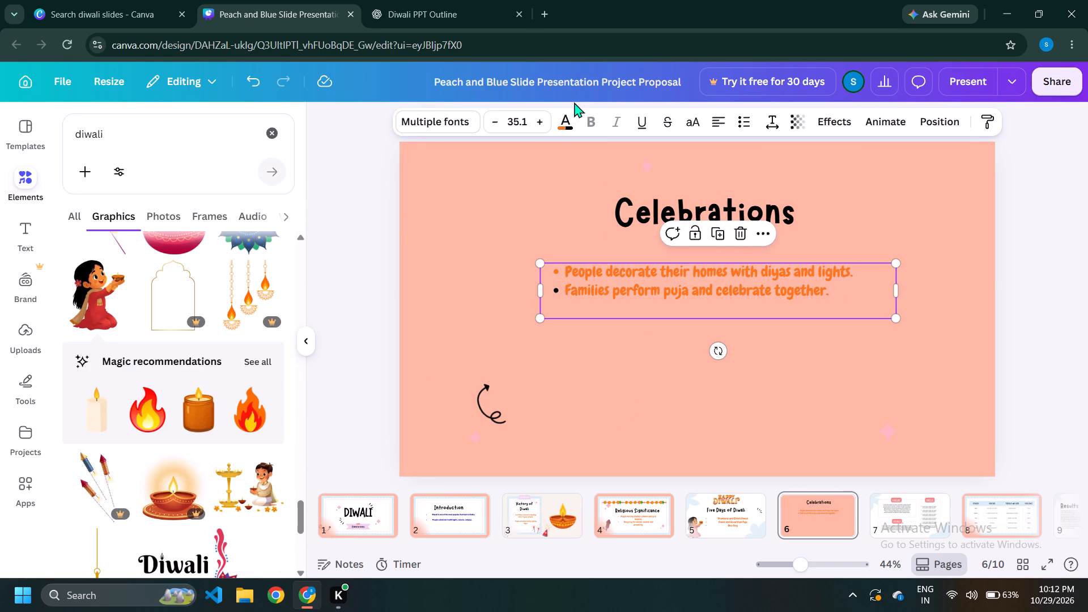
pyautogui.doubleClick(834, 299)
pyautogui.moveTo(833, 295); pyautogui.dragTo(779, 288)
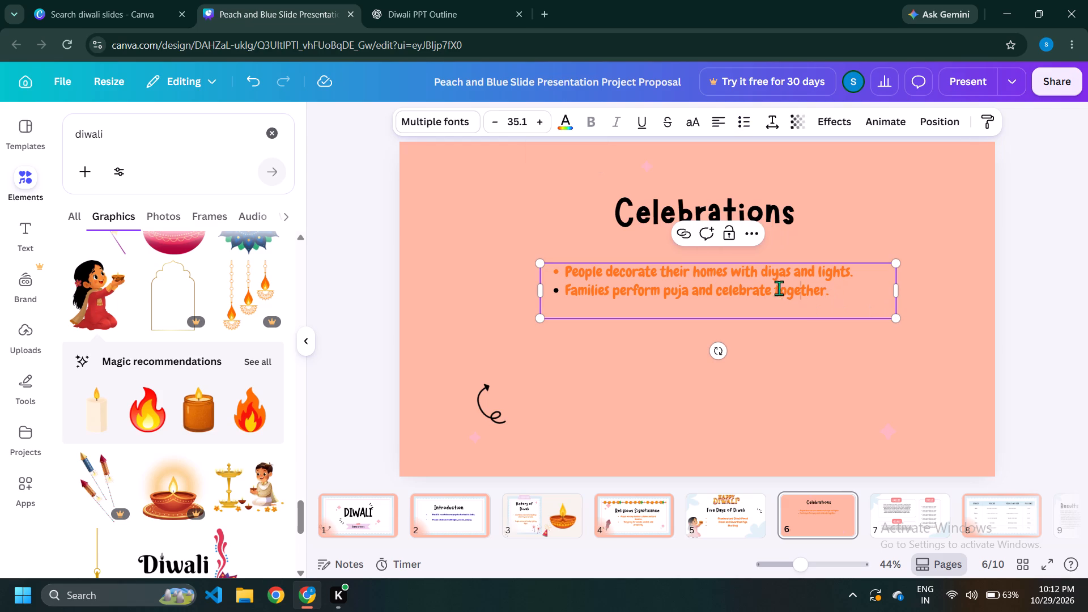
pyautogui.moveTo(779, 288); pyautogui.dragTo(687, 288)
pyautogui.moveTo(831, 295); pyautogui.dragTo(525, 260)
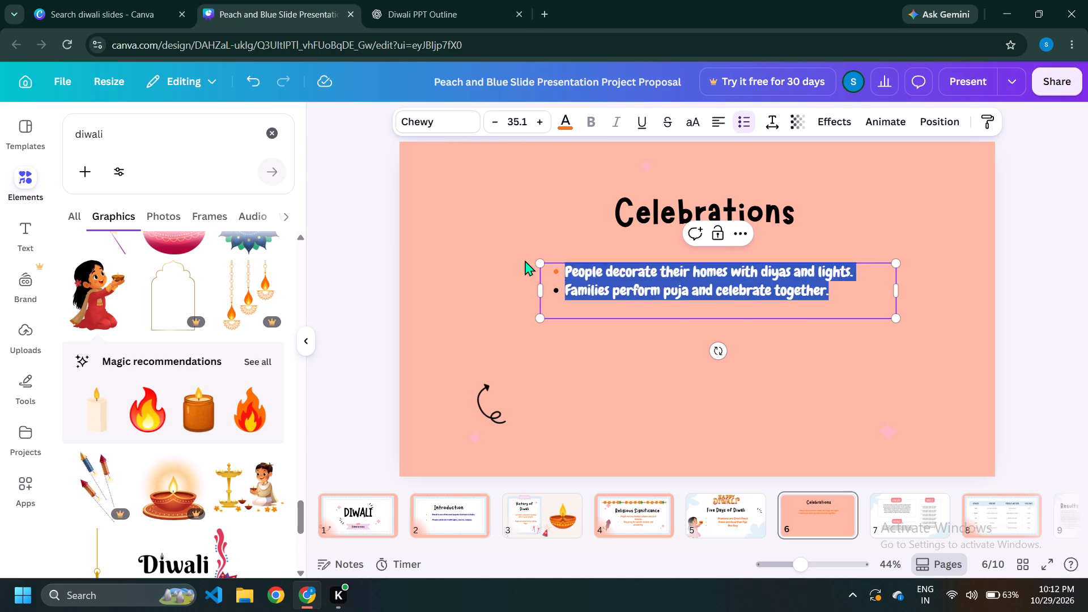
pyautogui.moveTo(525, 260); pyautogui.dragTo(464, 255)
pyautogui.click(739, 288)
pyautogui.click(841, 300)
pyautogui.click(838, 297)
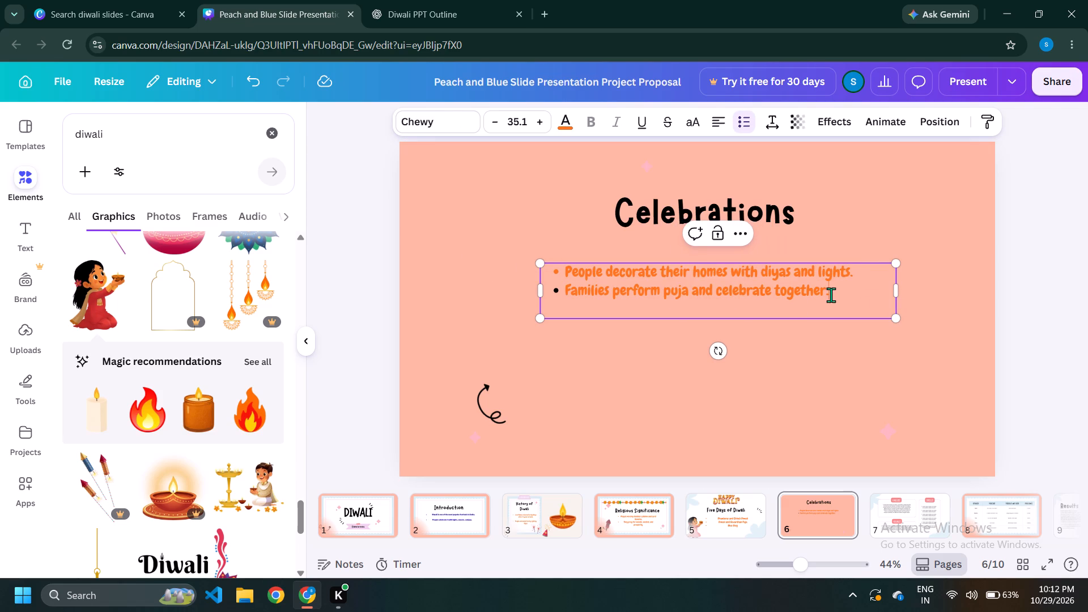
pyautogui.moveTo(814, 290); pyautogui.dragTo(753, 273)
pyautogui.hotkey('ctrl', 'a')
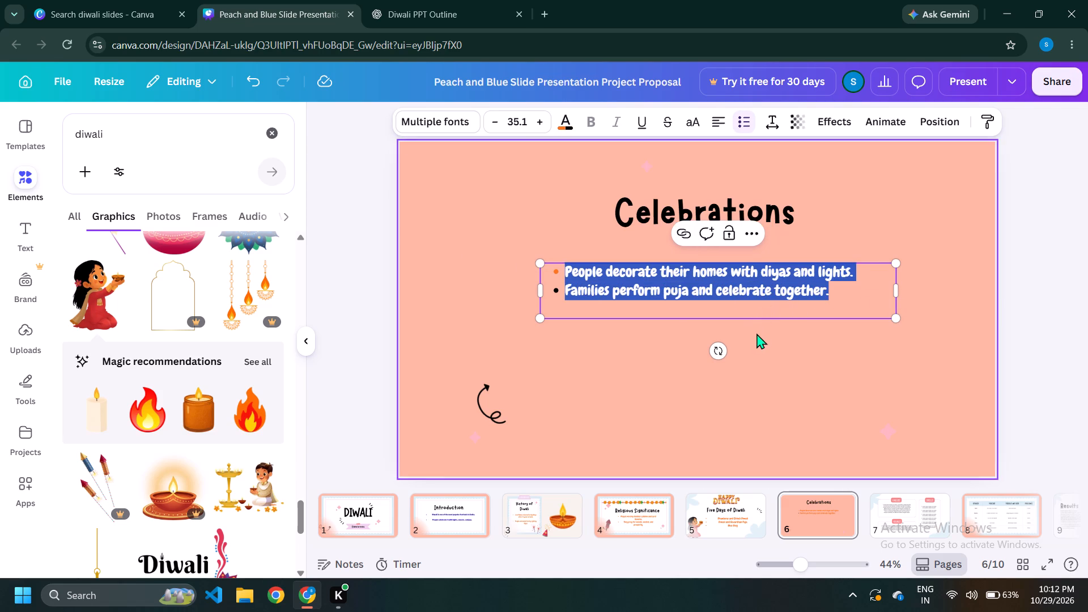
pyautogui.click(573, 124)
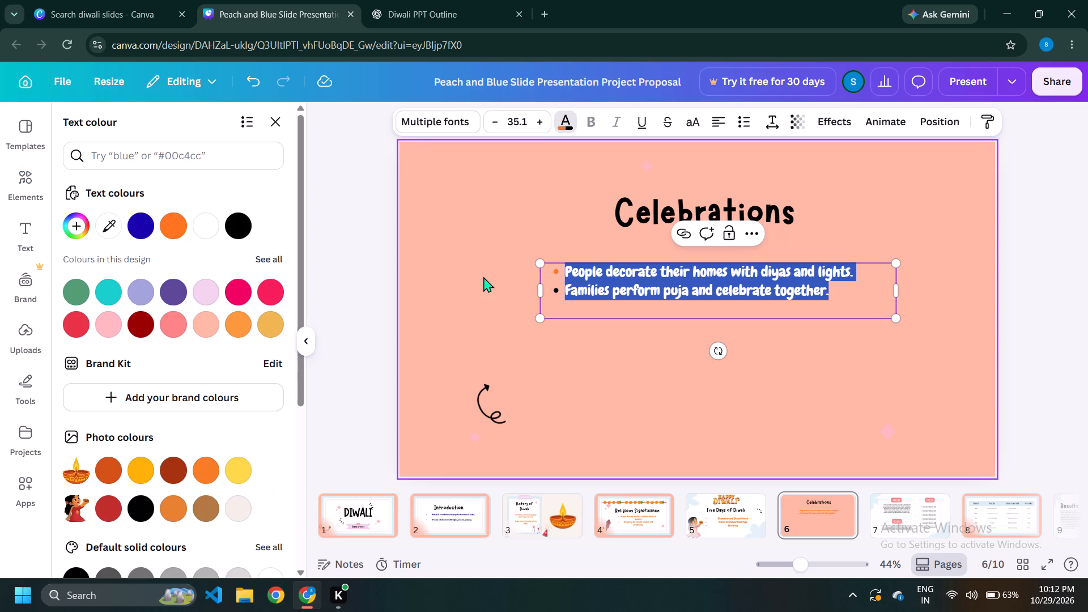
pyautogui.scroll(-1, 238, 304)
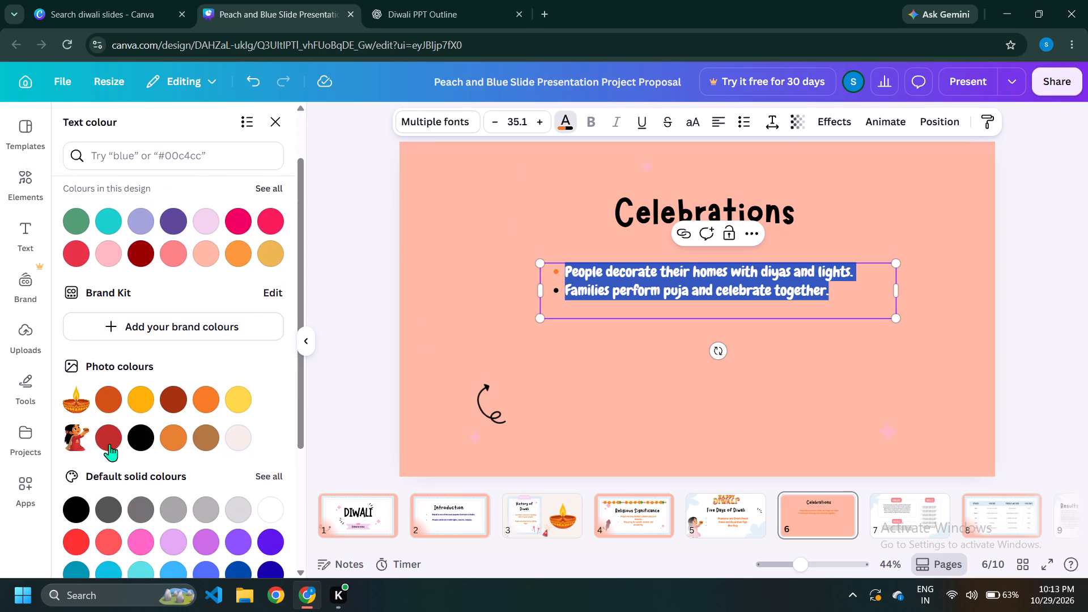
pyautogui.scroll(-4, 93, 442)
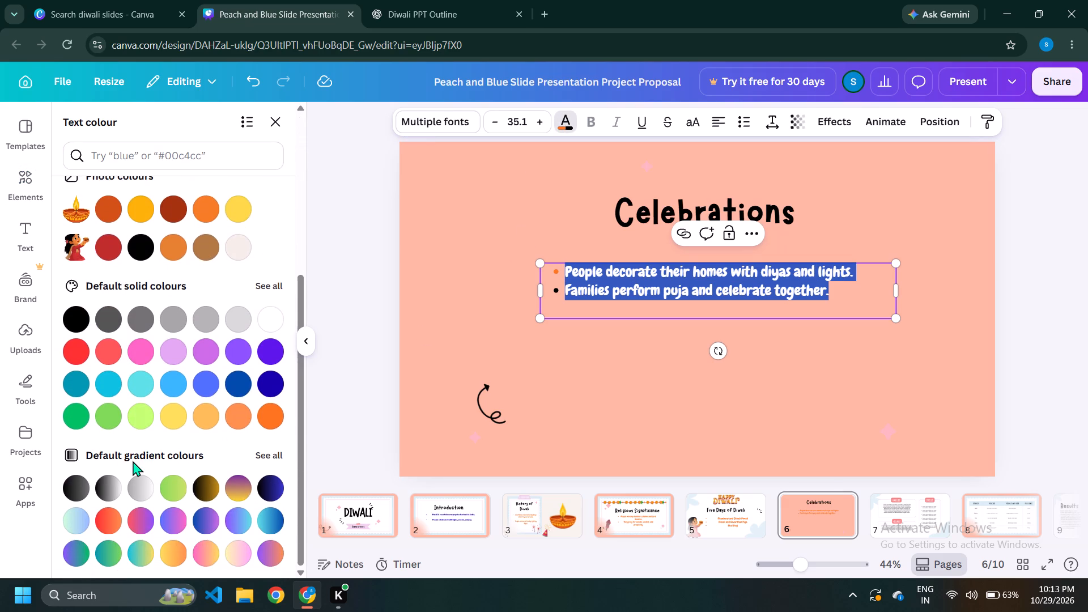
pyautogui.scroll(-3, 235, 494)
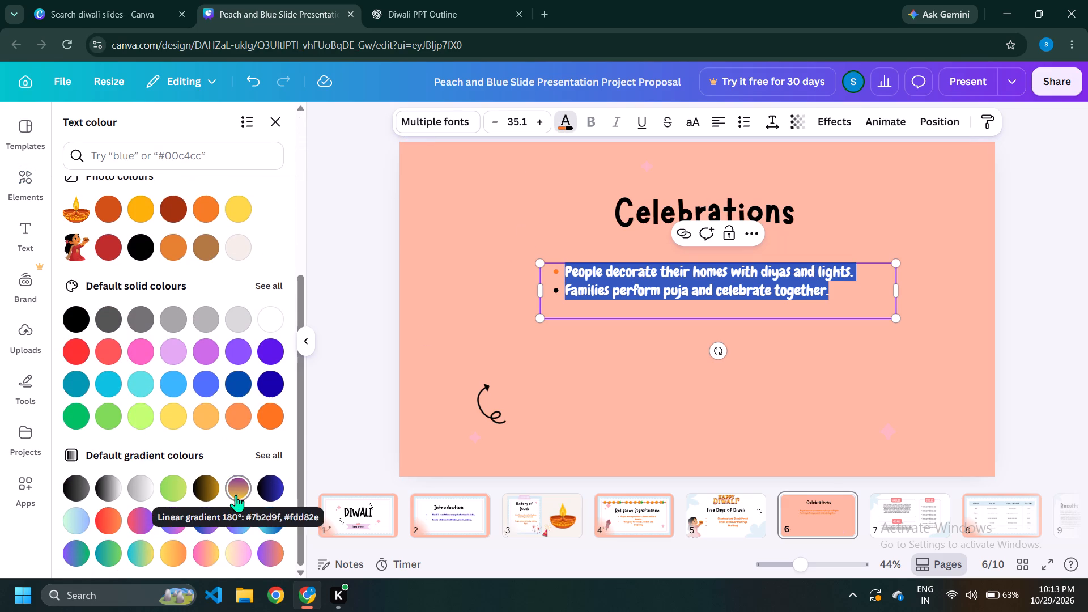
pyautogui.scroll(4, 236, 495)
pyautogui.click(270, 289)
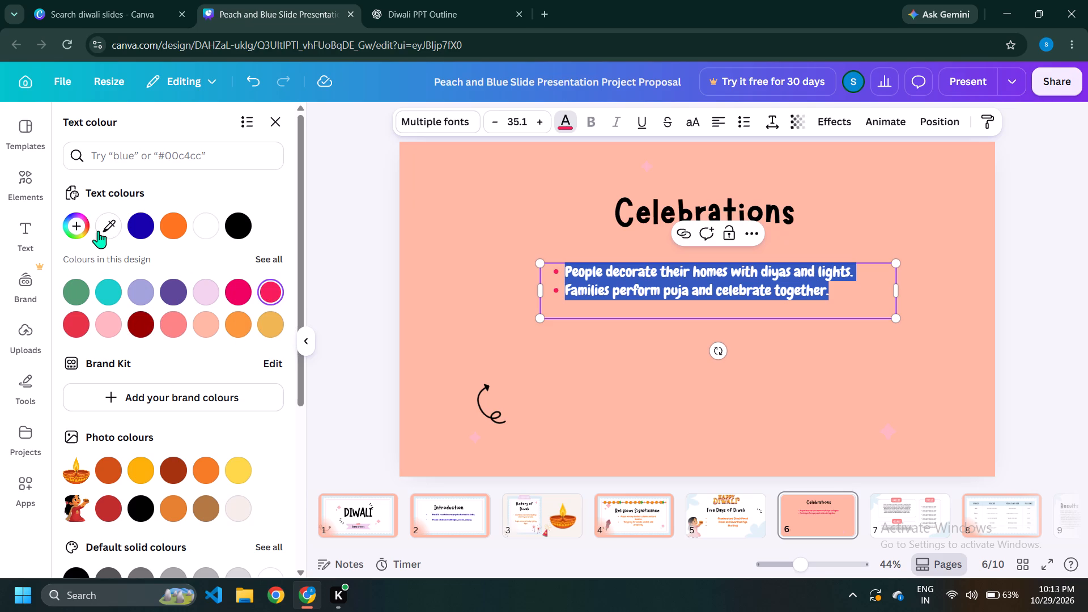
pyautogui.click(746, 401)
# Enlarge the bullet text to size 44.6 and centre it horizontally on slide 6 below the title.
pyautogui.click(770, 298)
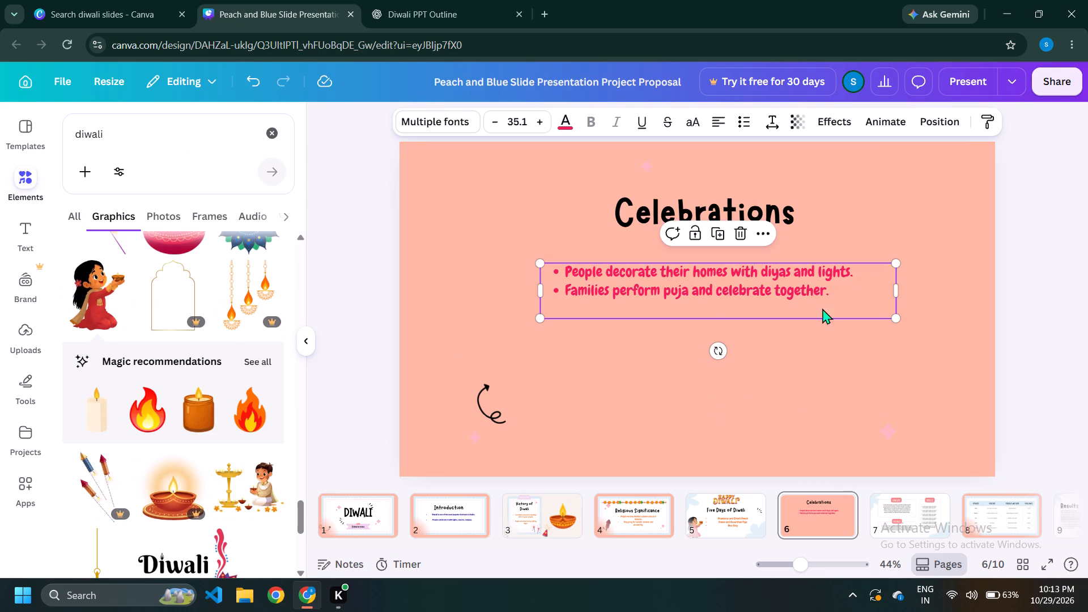
pyautogui.moveTo(898, 322); pyautogui.dragTo(988, 381)
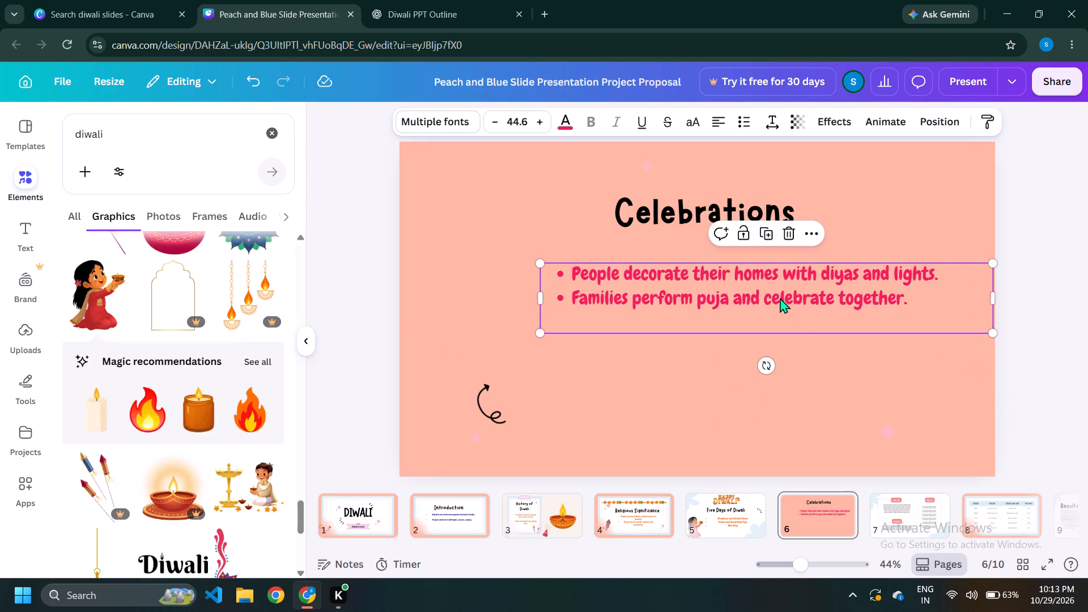
pyautogui.moveTo(780, 297); pyautogui.dragTo(726, 305)
# Enlarge the "Celebrations" title to size 136 and recentre it above the bullet points.
pyautogui.click(718, 209)
pyautogui.moveTo(801, 235); pyautogui.dragTo(860, 257)
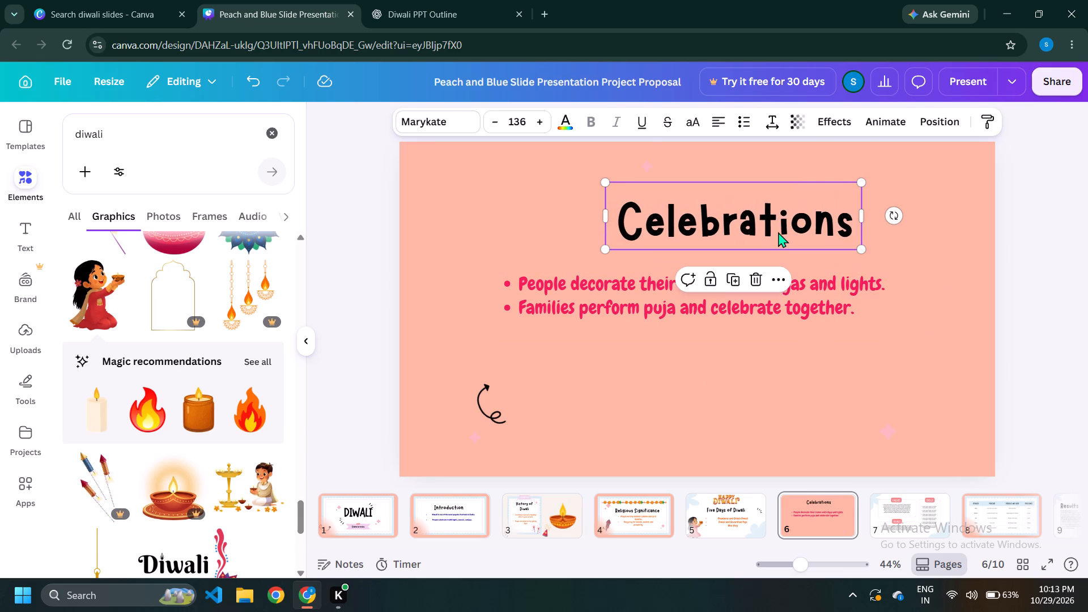
pyautogui.moveTo(773, 224); pyautogui.dragTo(746, 219)
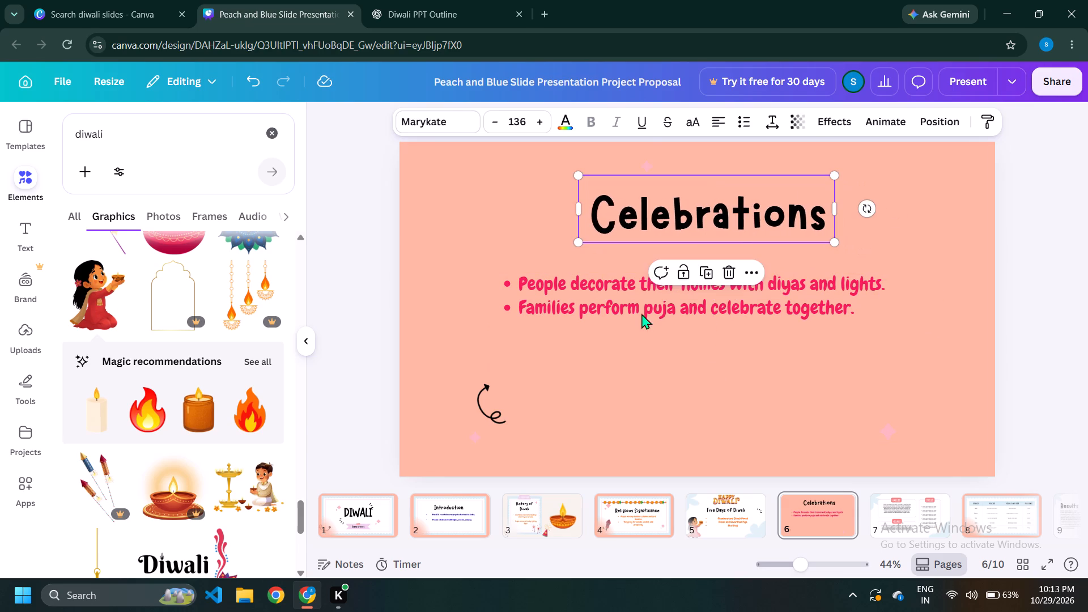
# Delete the black curly arrow doodle from slide 6.
pyautogui.click(502, 412)
pyautogui.click(520, 348)
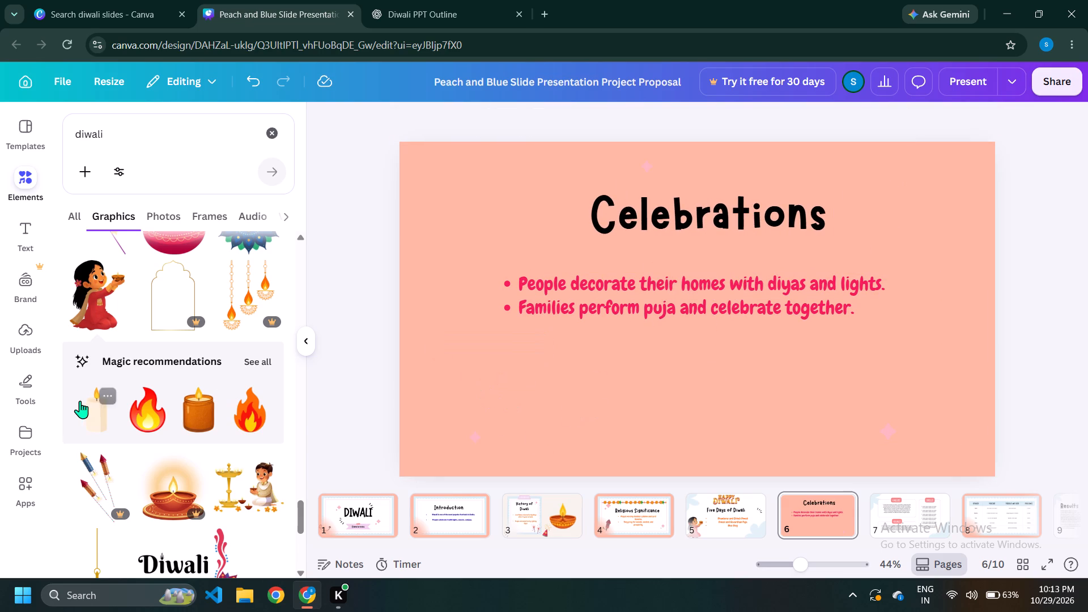
# Add the dark blue Diwali arch graphic with pink lotuses to slide 6, align it to the top edge and enlarge it to full slide width.
pyautogui.scroll(-7, 80, 401)
pyautogui.click(177, 305)
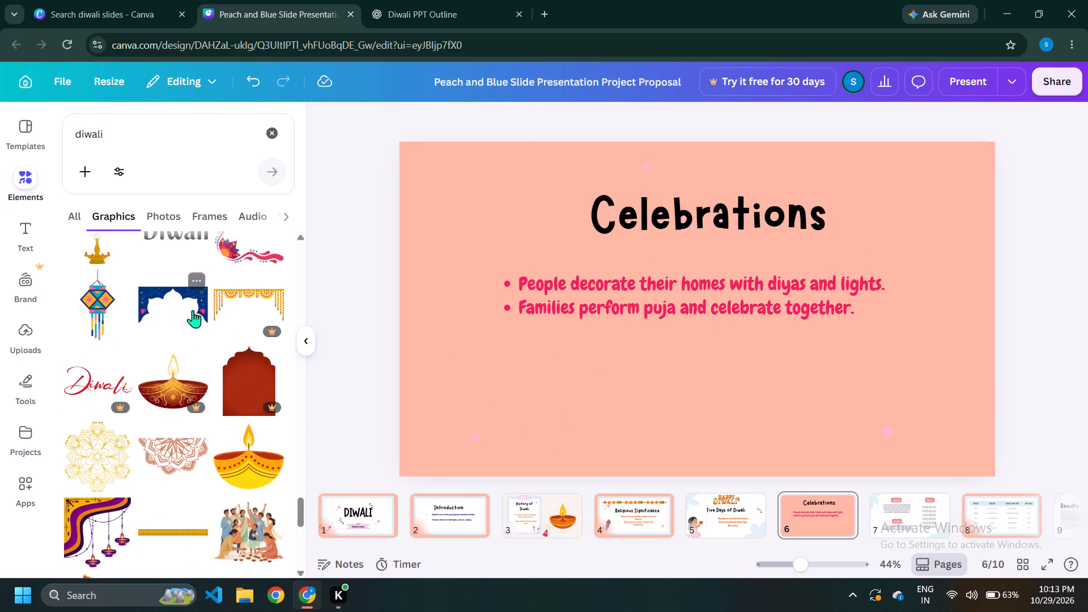
pyautogui.moveTo(577, 372); pyautogui.dragTo(503, 399)
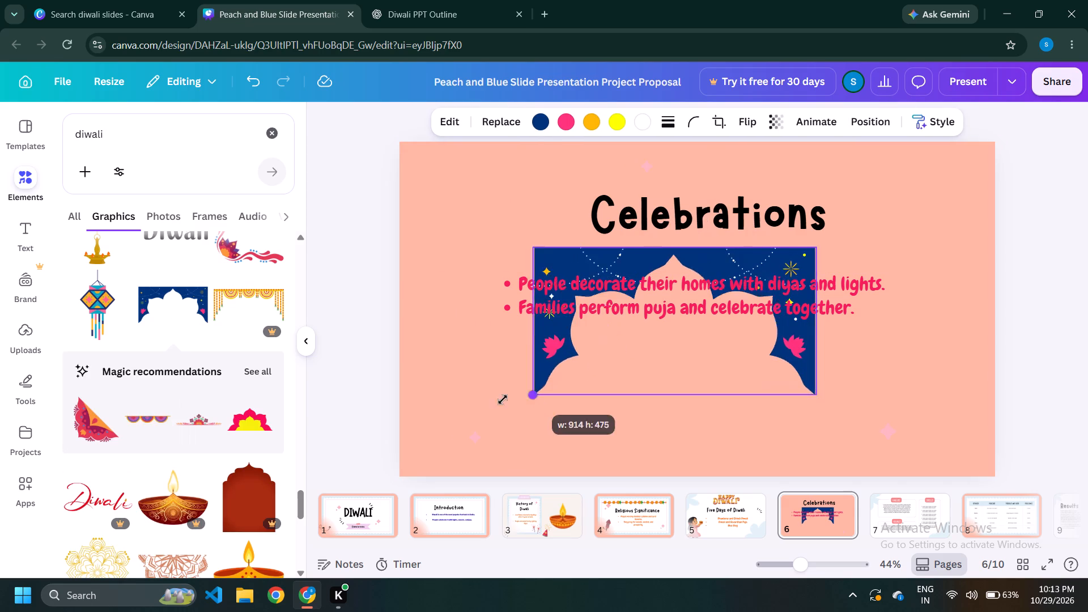
pyautogui.moveTo(503, 399); pyautogui.dragTo(404, 440)
pyautogui.moveTo(548, 377); pyautogui.dragTo(596, 290)
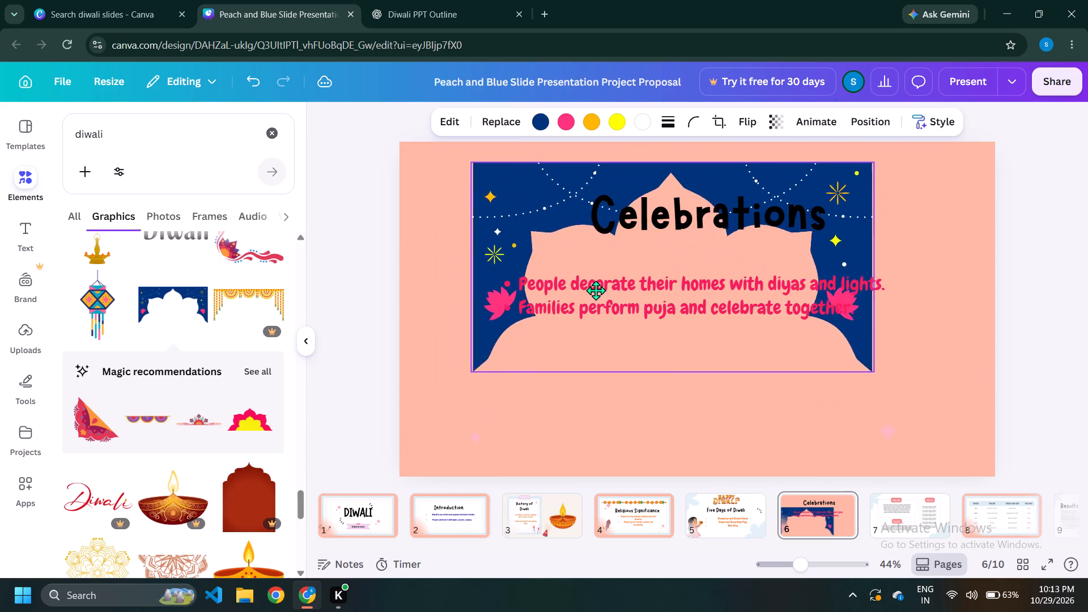
pyautogui.moveTo(596, 290); pyautogui.dragTo(534, 274)
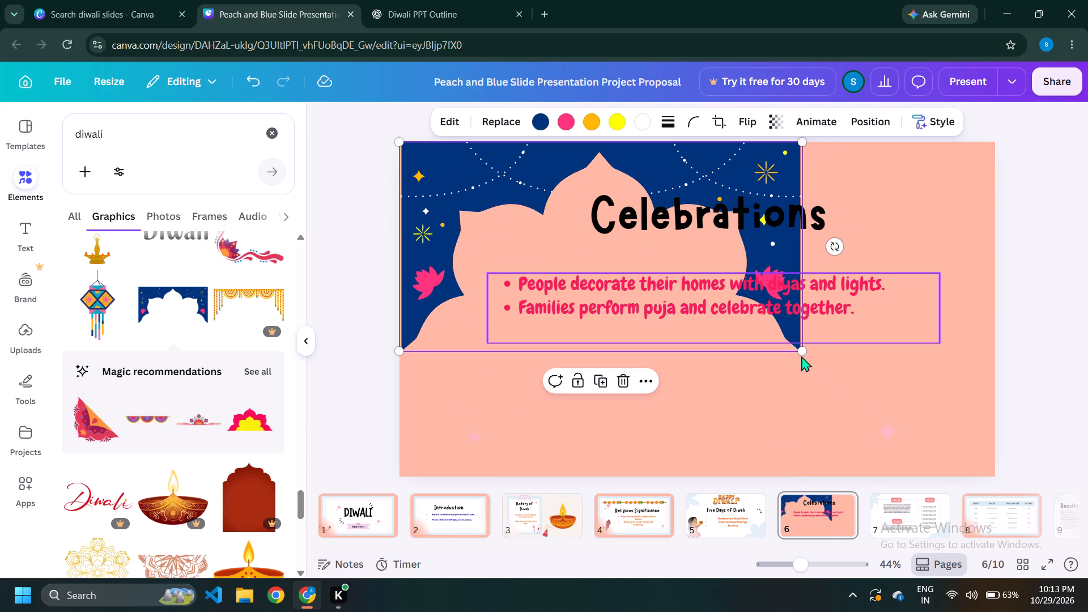
pyautogui.moveTo(799, 354); pyautogui.dragTo(1010, 426)
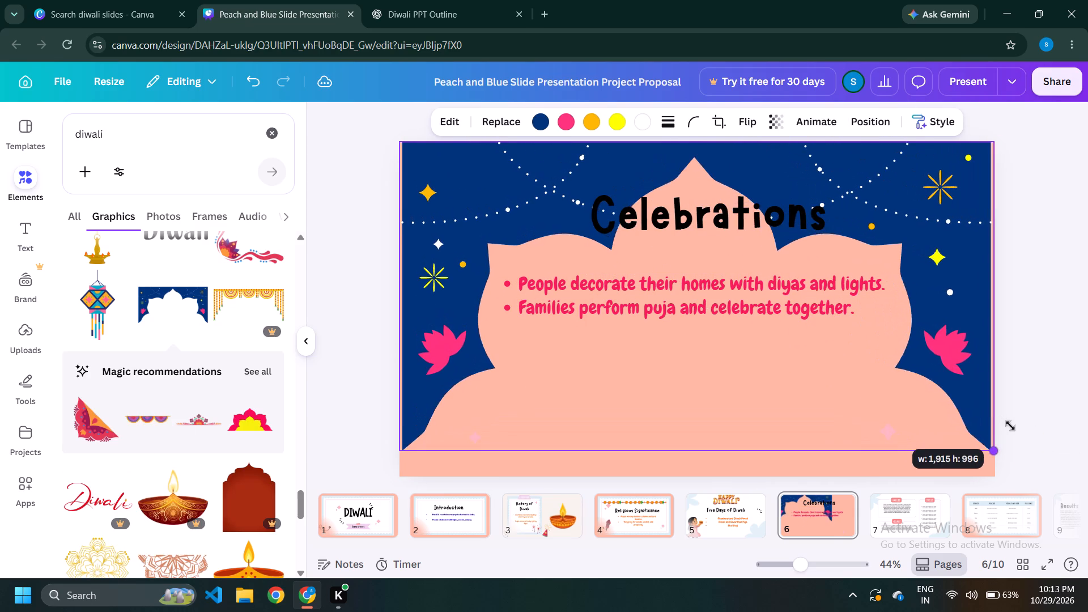
pyautogui.moveTo(1010, 426); pyautogui.dragTo(1010, 427)
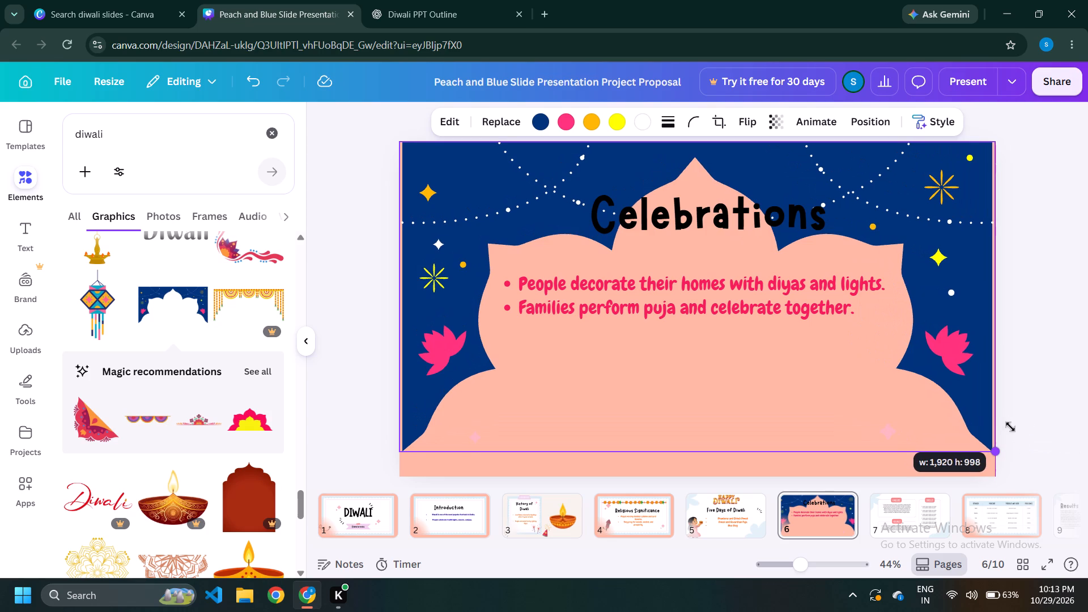
pyautogui.moveTo(1010, 427); pyautogui.dragTo(1012, 427)
# Move the bullet points to the lower part of the arch opening and the "Celebrations" title to its middle.
pyautogui.click(686, 224)
pyautogui.moveTo(686, 222); pyautogui.dragTo(686, 229)
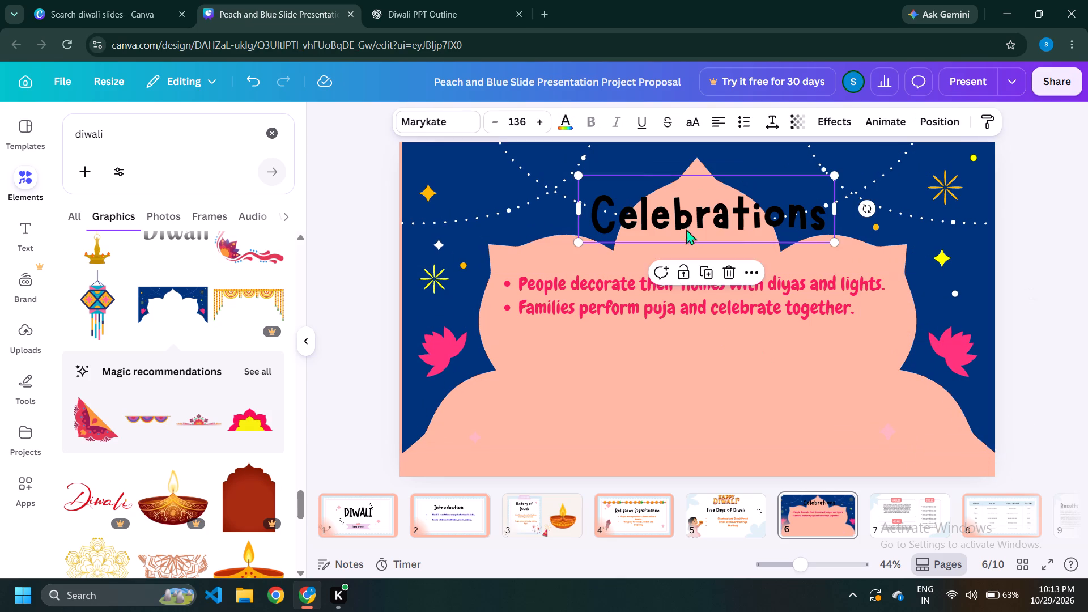
pyautogui.moveTo(686, 229); pyautogui.dragTo(686, 249)
pyautogui.click(639, 318)
pyautogui.moveTo(639, 308); pyautogui.dragTo(649, 424)
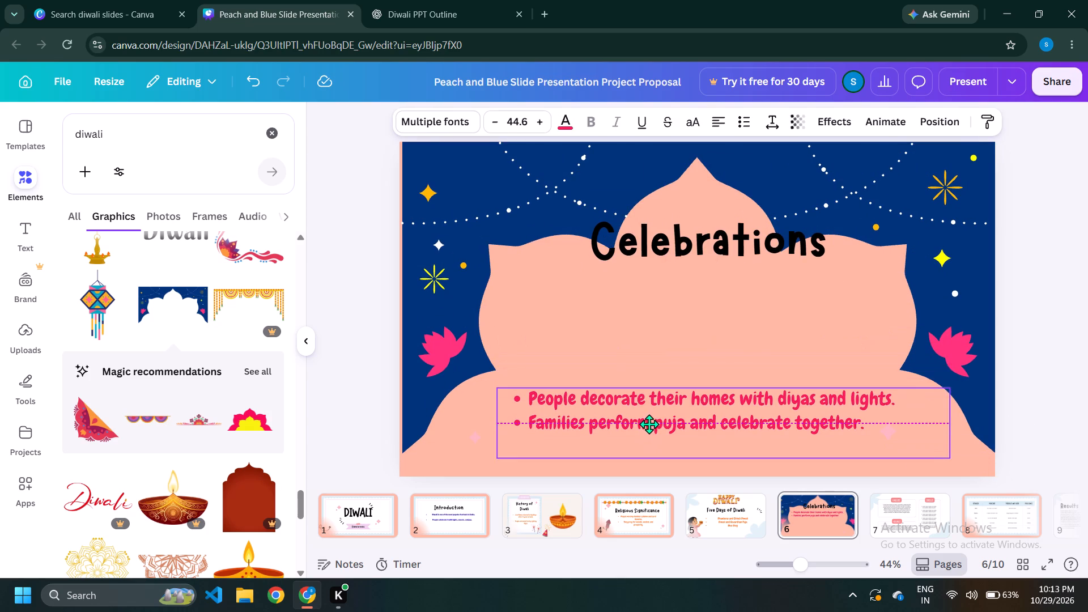
pyautogui.moveTo(649, 424); pyautogui.dragTo(647, 413)
pyautogui.click(665, 247)
pyautogui.moveTo(671, 237); pyautogui.dragTo(670, 296)
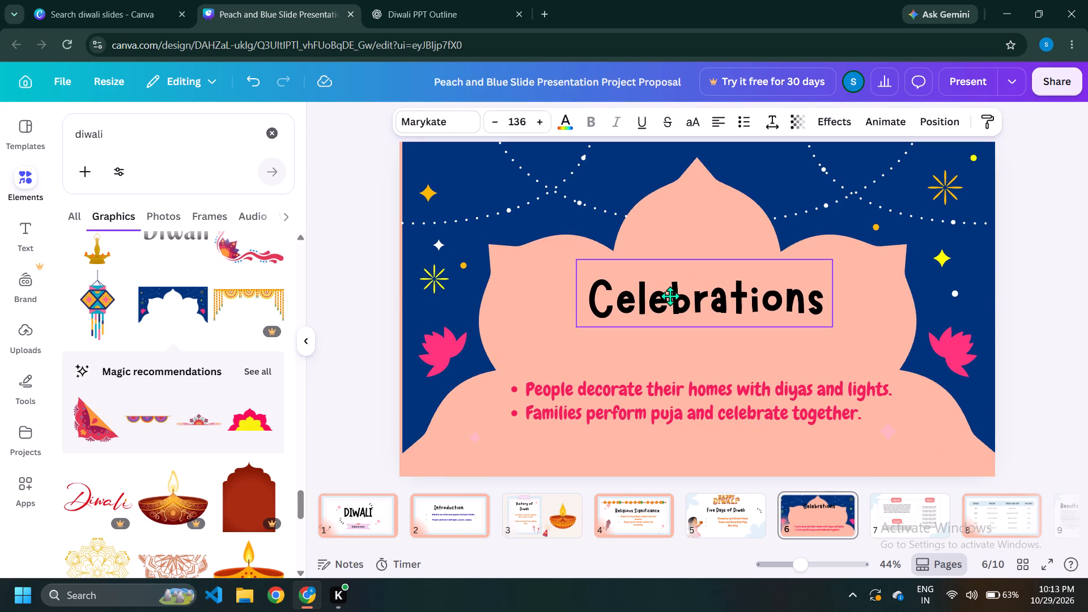
pyautogui.moveTo(670, 296); pyautogui.dragTo(669, 301)
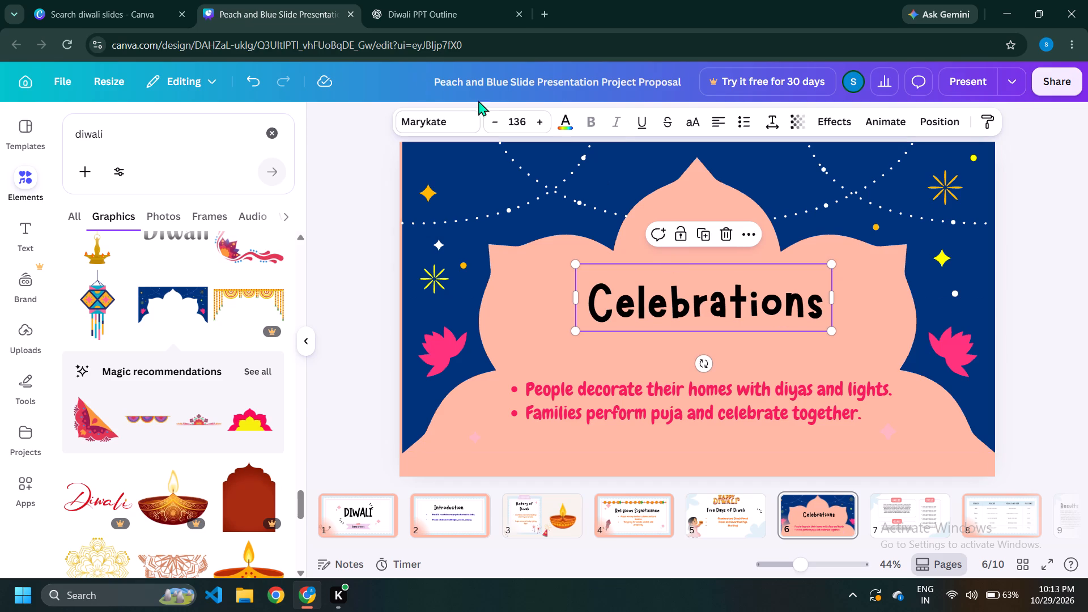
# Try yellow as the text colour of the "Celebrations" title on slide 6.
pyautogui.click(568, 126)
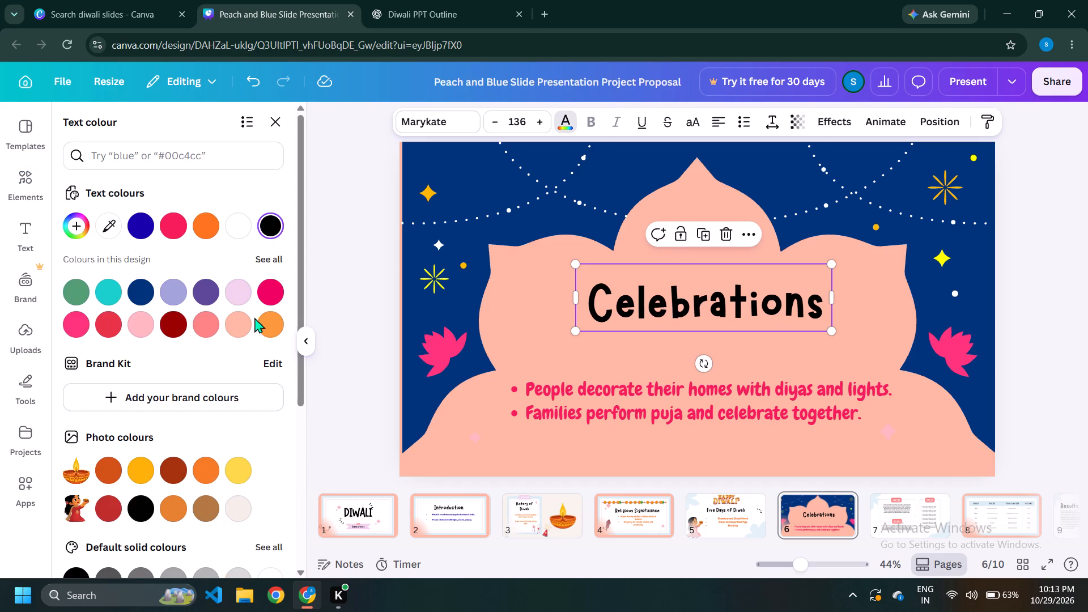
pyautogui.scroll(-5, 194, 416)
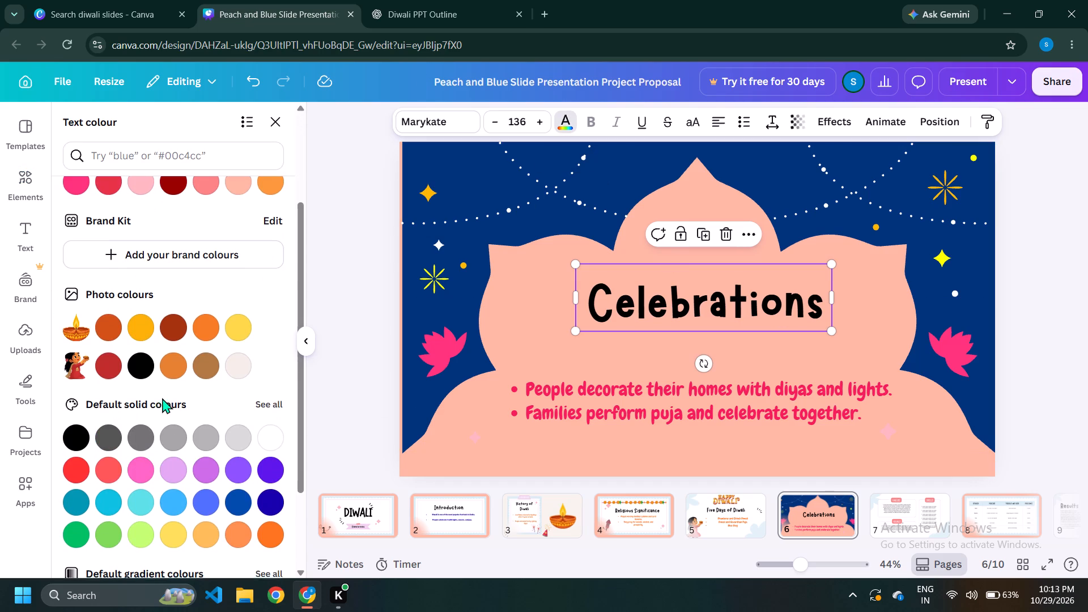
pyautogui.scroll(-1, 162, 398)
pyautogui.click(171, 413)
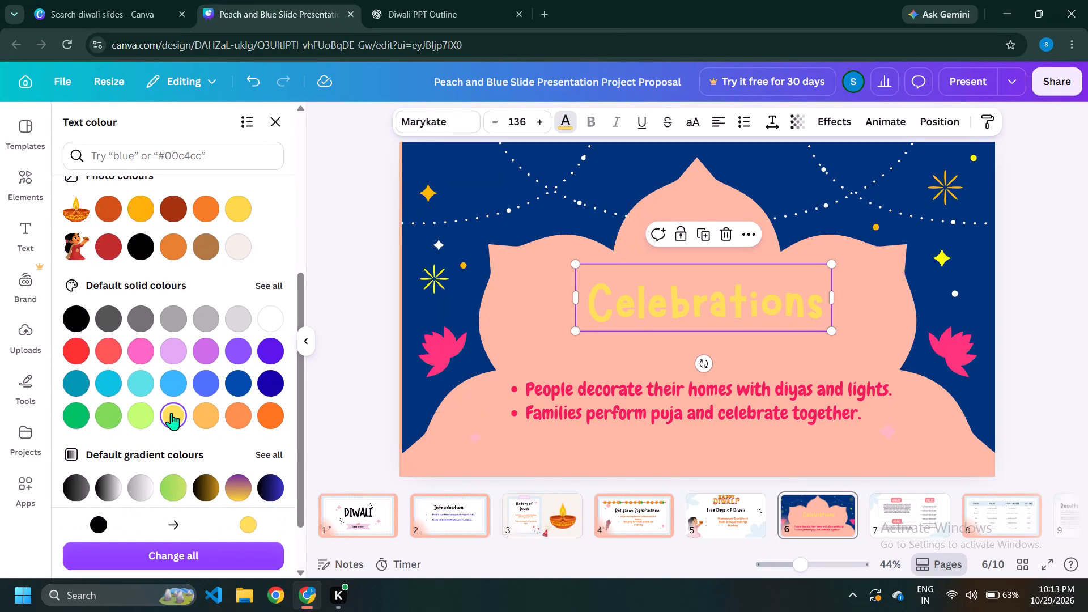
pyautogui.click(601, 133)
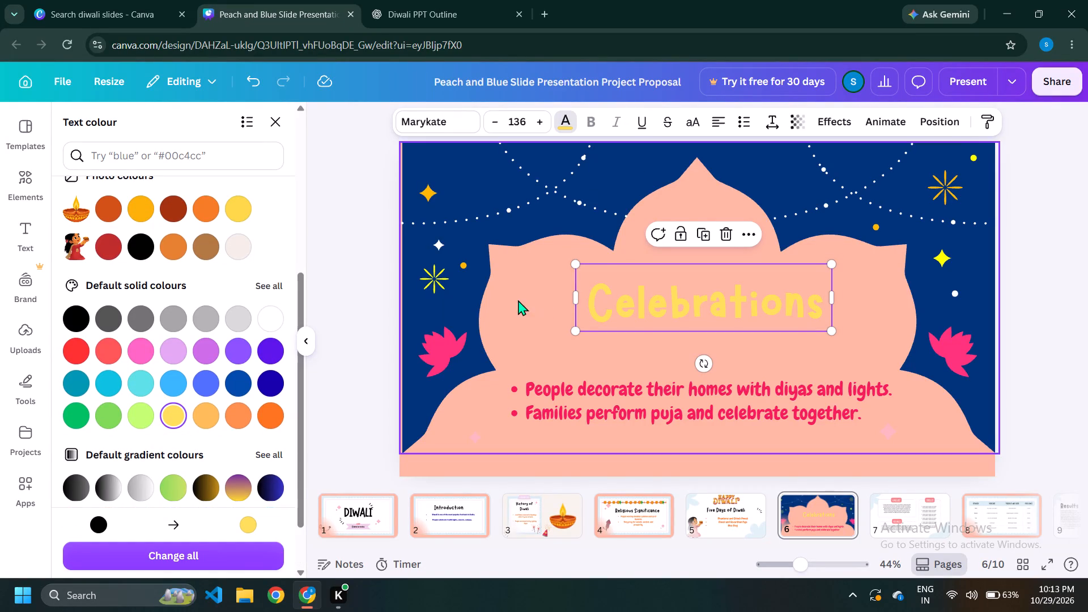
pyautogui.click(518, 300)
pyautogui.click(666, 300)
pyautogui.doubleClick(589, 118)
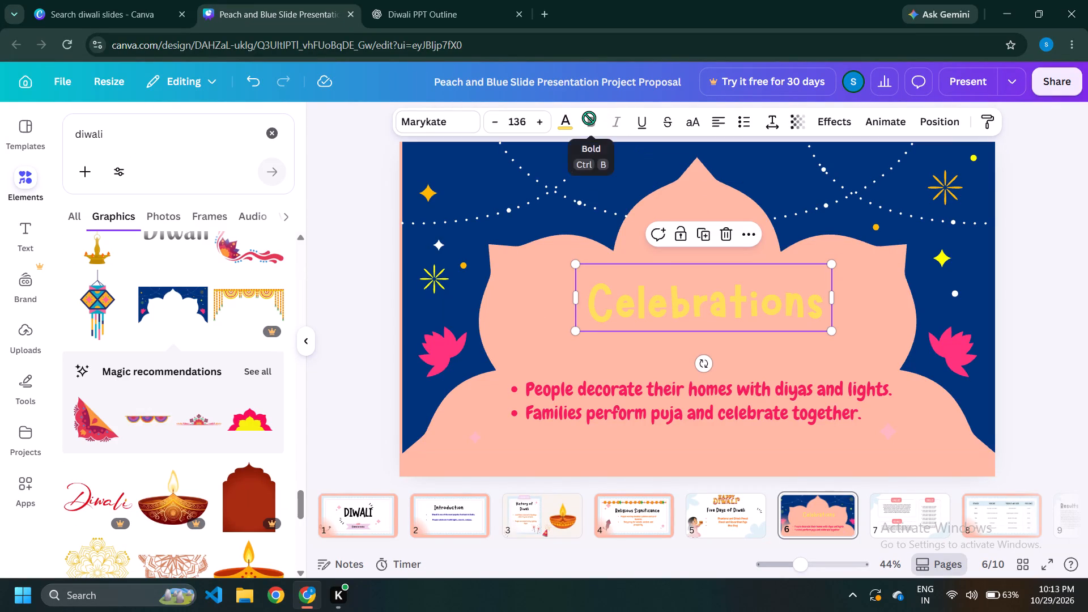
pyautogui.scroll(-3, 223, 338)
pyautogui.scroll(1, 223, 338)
# Set the "Celebrations" title's text colour to the muted green among the colours already used in the design.
pyautogui.click(569, 122)
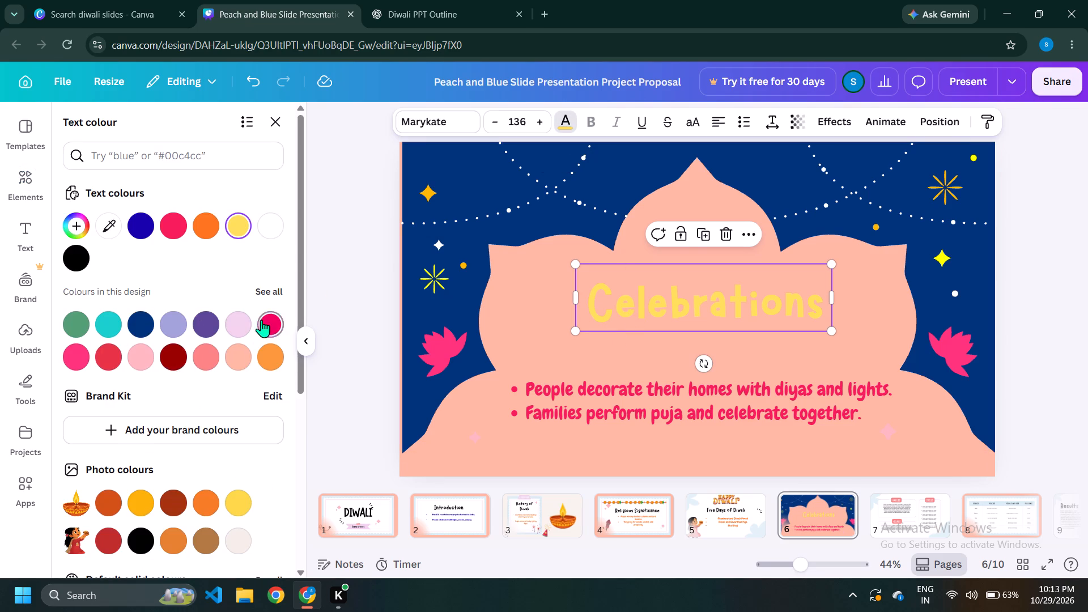
pyautogui.click(73, 324)
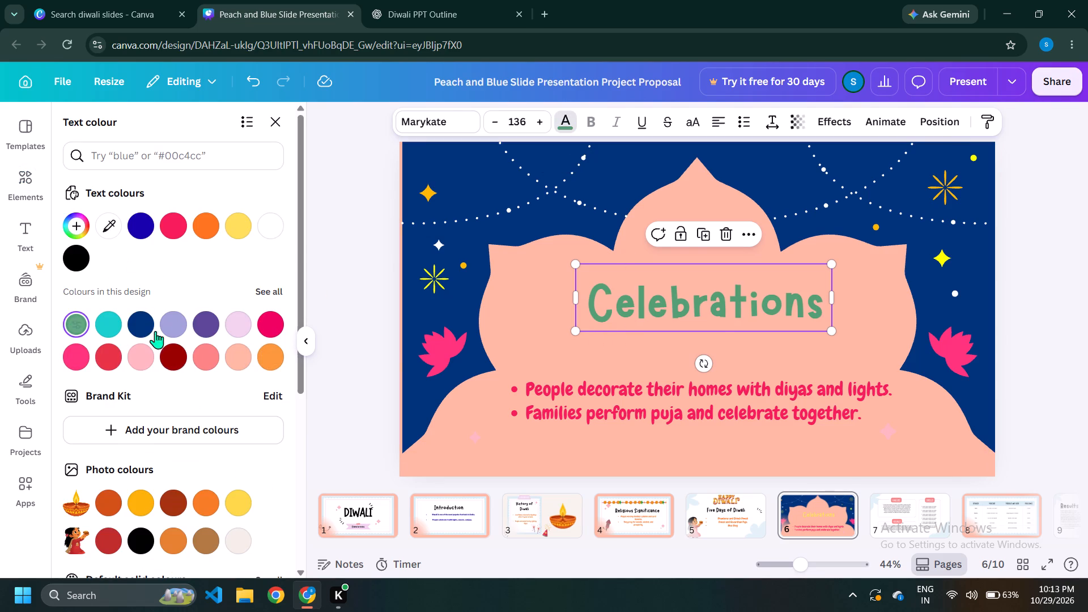
# Enlarge the blue Diwali arch graphic to cover the full height of slide 6 and recentre it against the top edge.
pyautogui.click(508, 293)
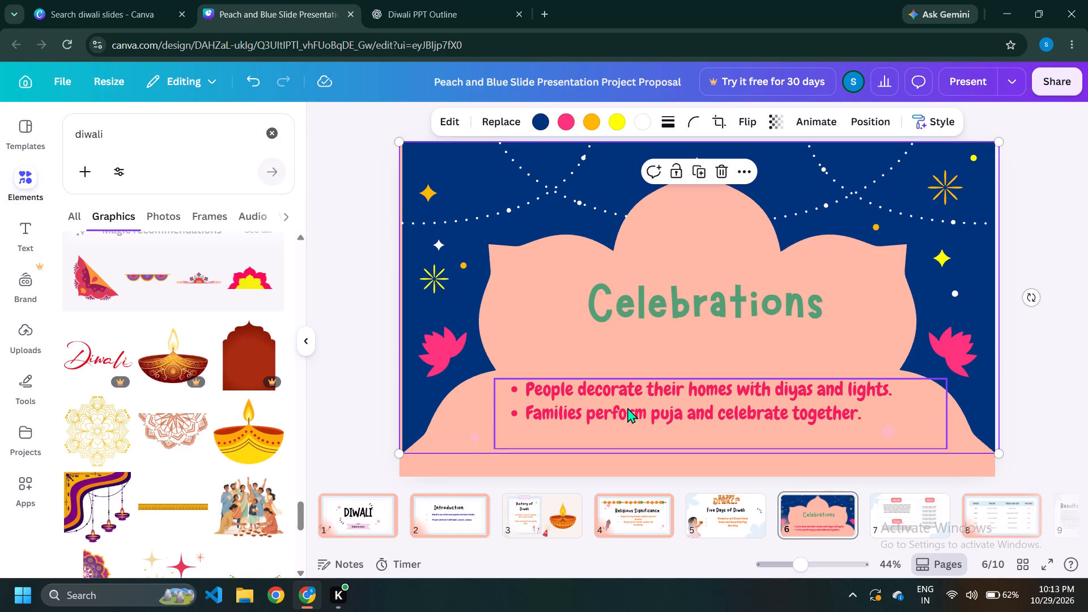
pyautogui.click(627, 407)
pyautogui.click(554, 290)
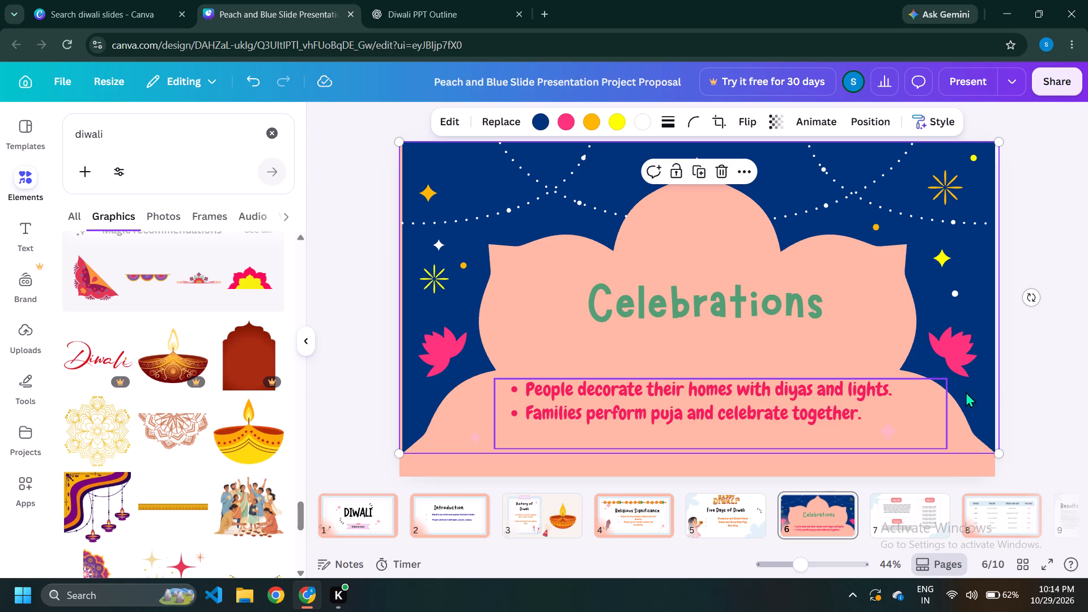
pyautogui.click(971, 385)
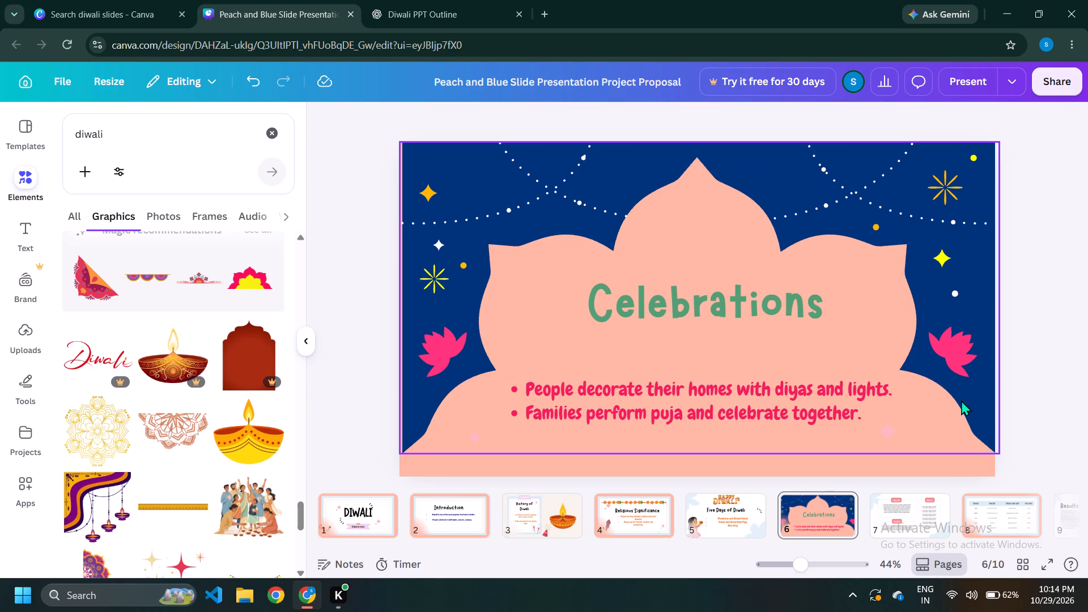
pyautogui.click(960, 402)
pyautogui.moveTo(998, 454); pyautogui.dragTo(1001, 458)
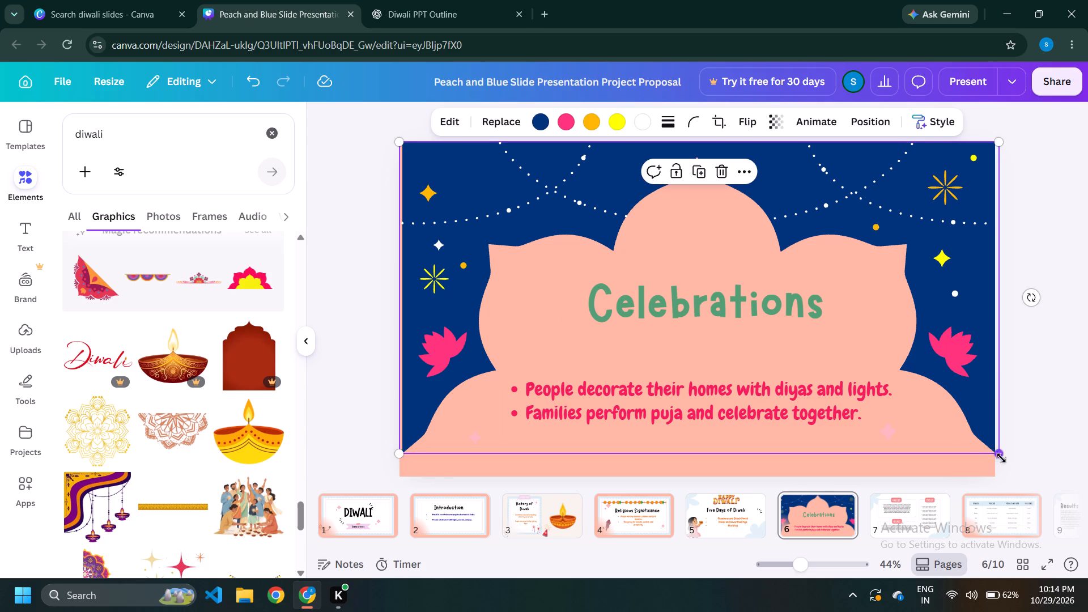
pyautogui.moveTo(1001, 458); pyautogui.dragTo(1023, 481)
pyautogui.moveTo(890, 222); pyautogui.dragTo(878, 240)
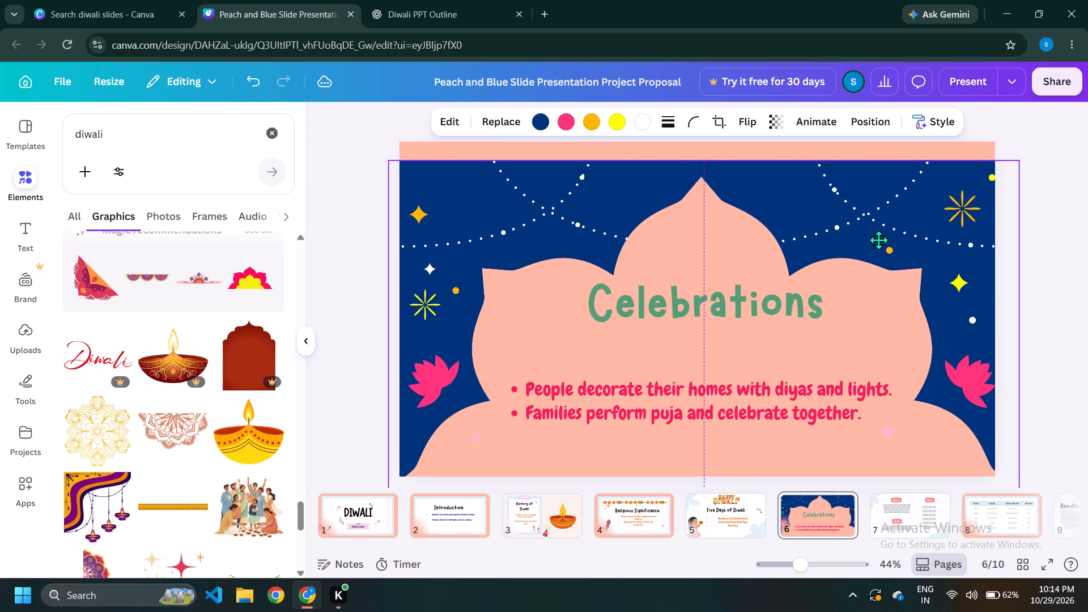
pyautogui.moveTo(878, 240); pyautogui.dragTo(879, 220)
pyautogui.click(1064, 277)
pyautogui.moveTo(692, 412); pyautogui.dragTo(694, 385)
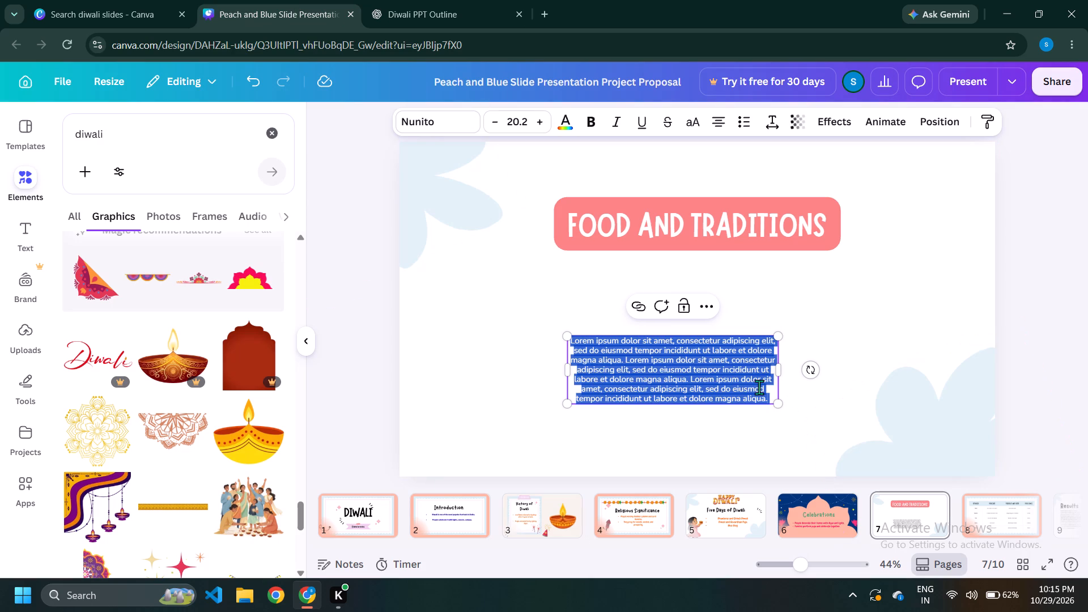
pyautogui.hotkey('ctrl', 'v')
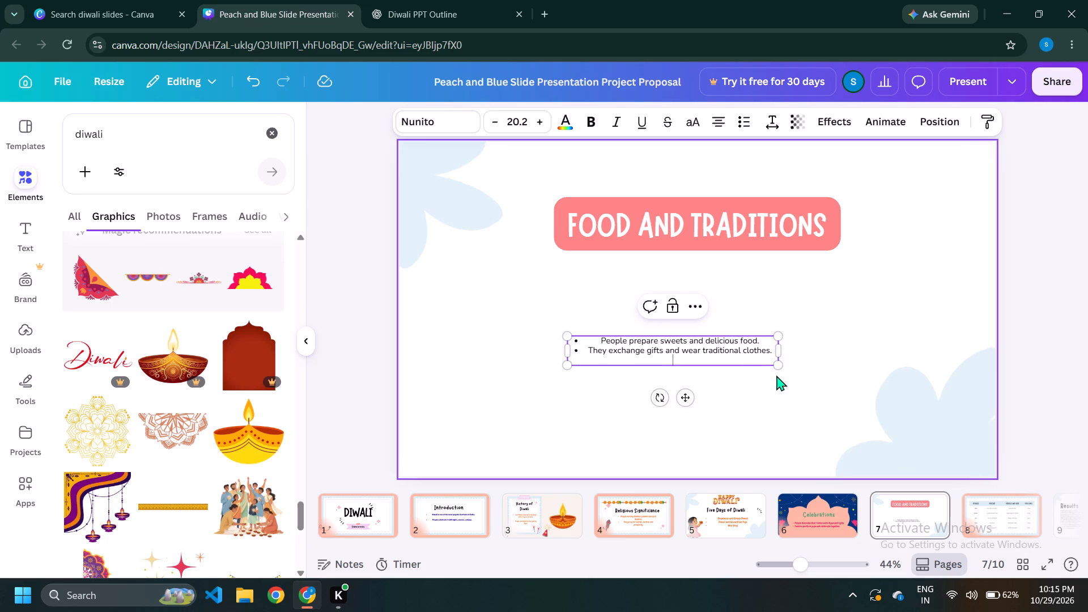
pyautogui.moveTo(779, 367); pyautogui.dragTo(907, 409)
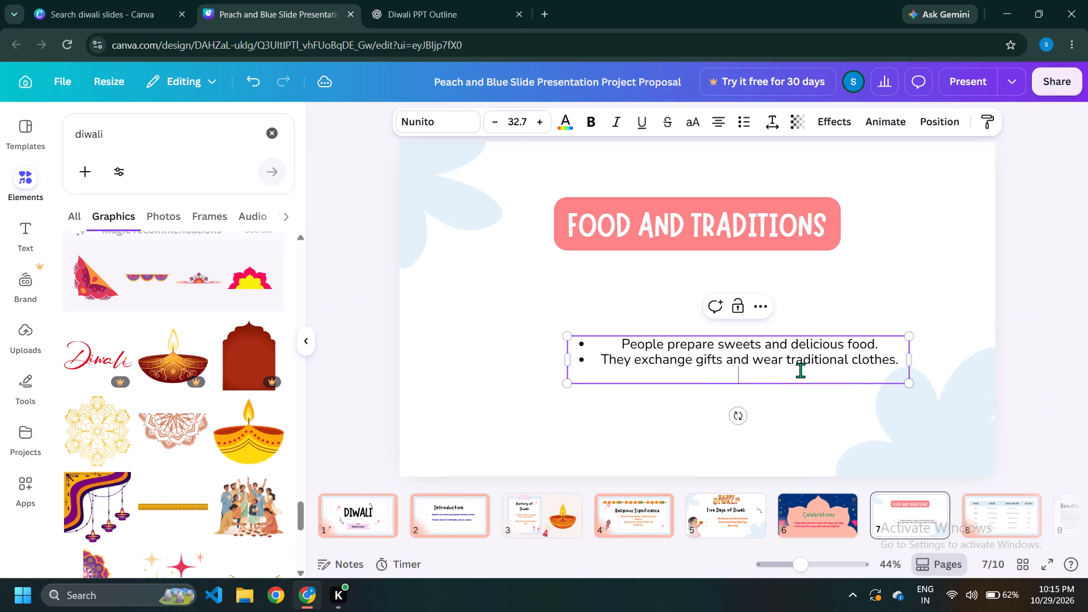
# Set the font of both bullet lines on slide 7 to Chewy.
pyautogui.click(861, 374)
pyautogui.moveTo(903, 362); pyautogui.dragTo(571, 340)
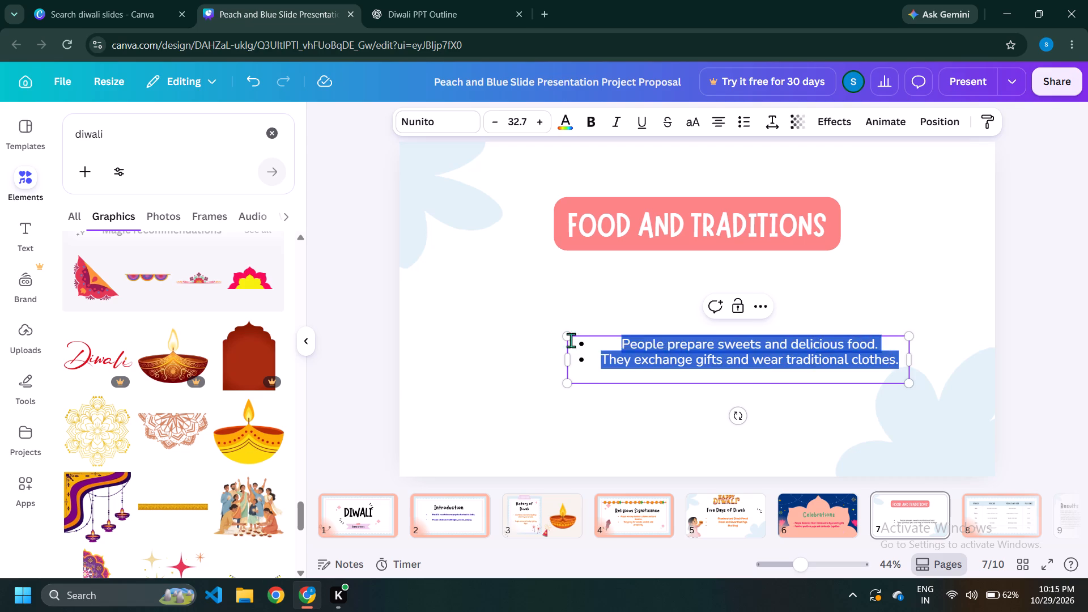
pyautogui.moveTo(571, 340); pyautogui.dragTo(541, 338)
pyautogui.click(716, 352)
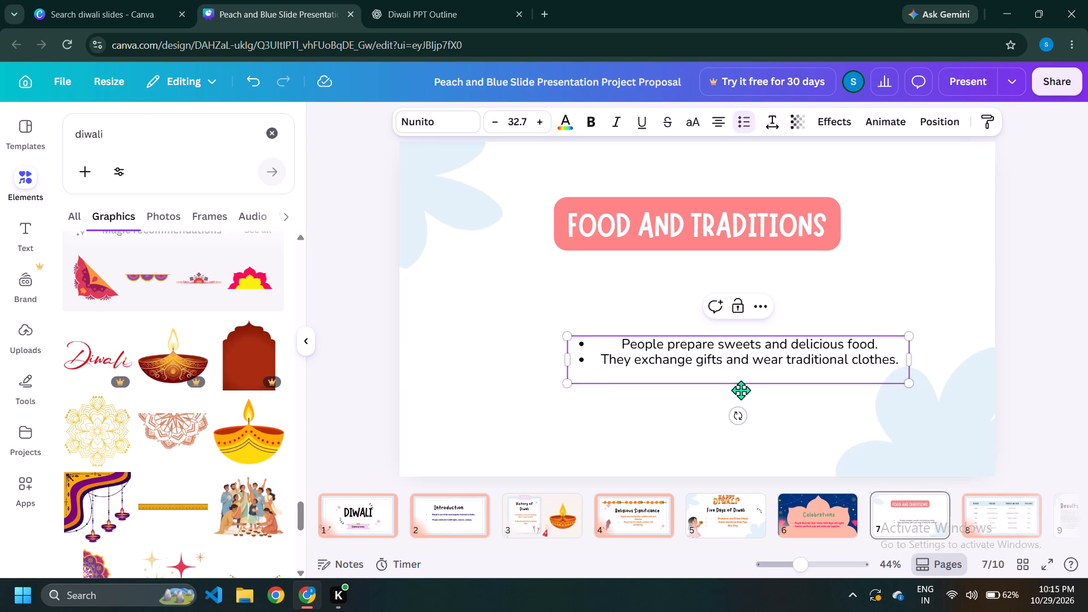
pyautogui.moveTo(739, 366); pyautogui.dragTo(738, 359)
pyautogui.hotkey('ctrl', 'a')
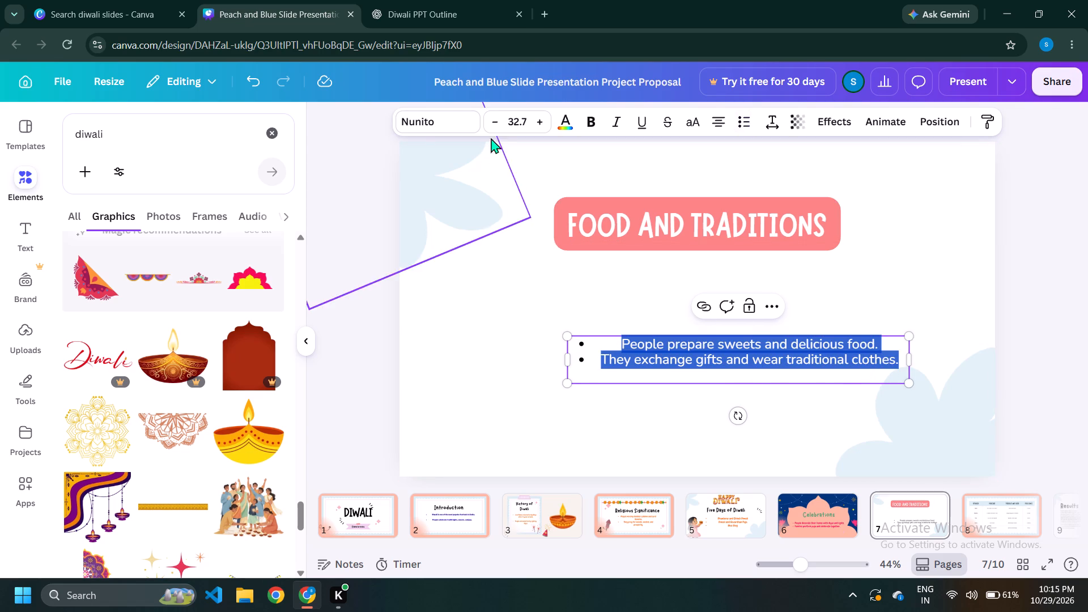
pyautogui.click(436, 116)
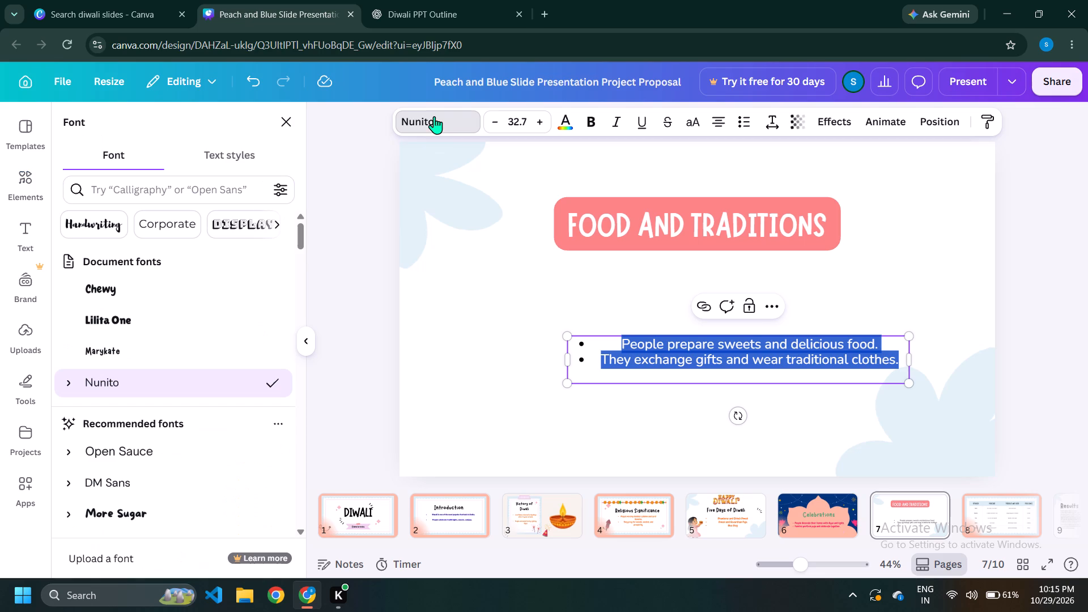
pyautogui.click(96, 286)
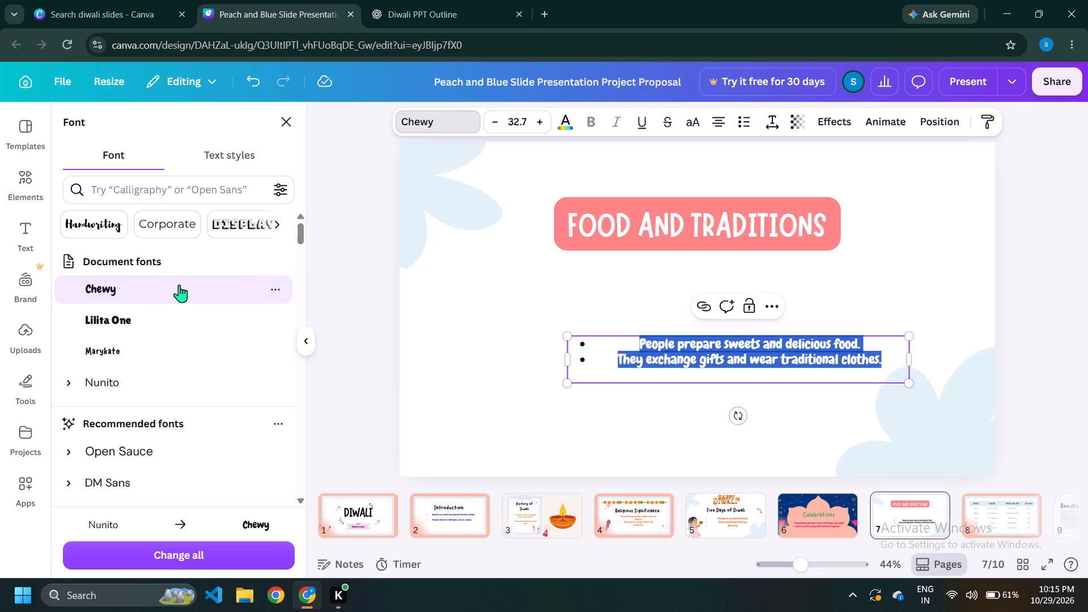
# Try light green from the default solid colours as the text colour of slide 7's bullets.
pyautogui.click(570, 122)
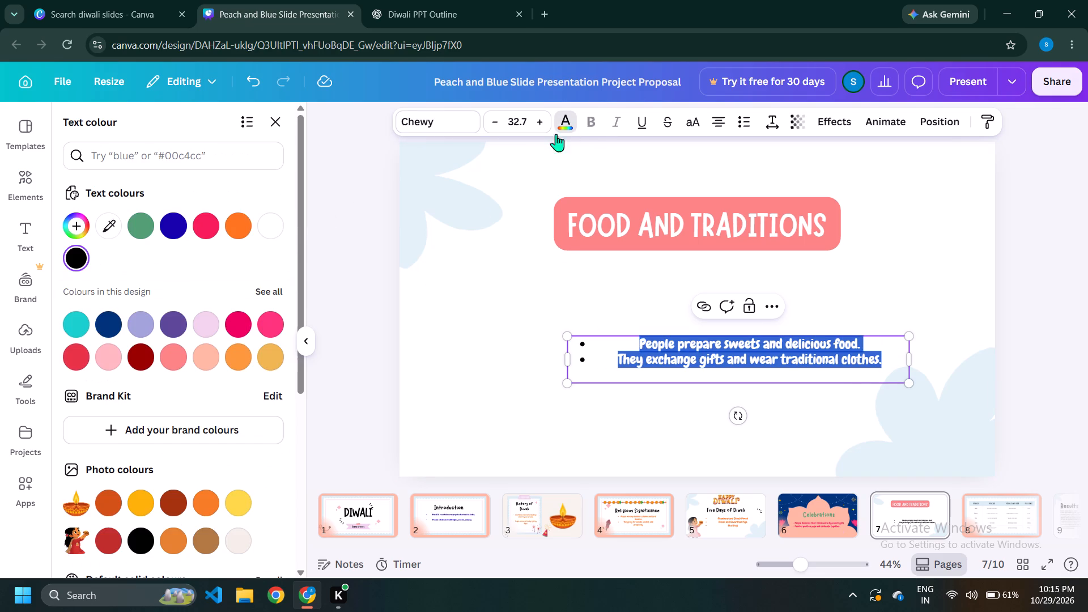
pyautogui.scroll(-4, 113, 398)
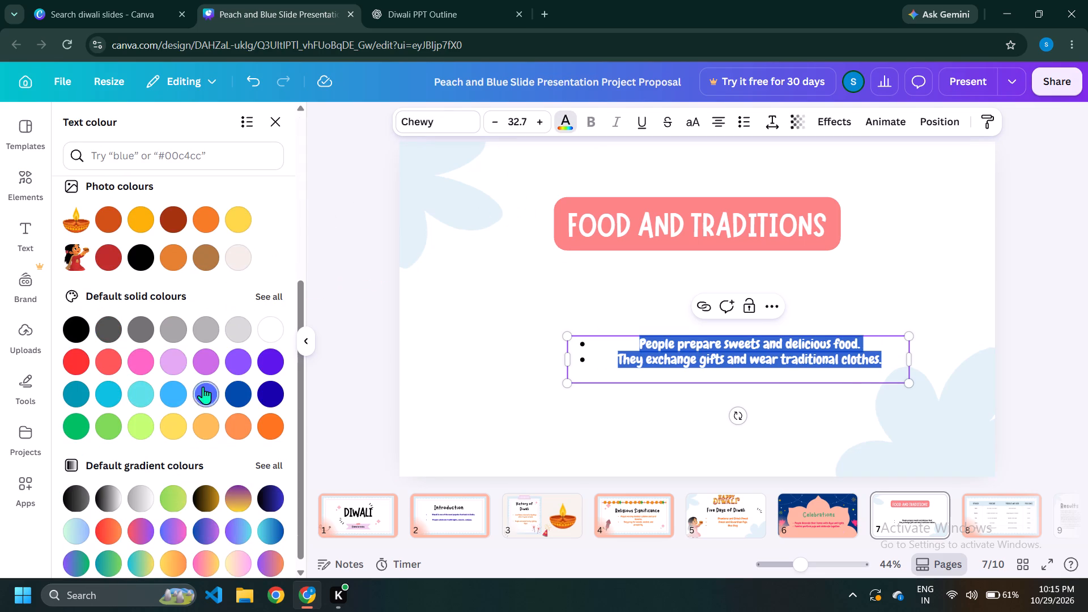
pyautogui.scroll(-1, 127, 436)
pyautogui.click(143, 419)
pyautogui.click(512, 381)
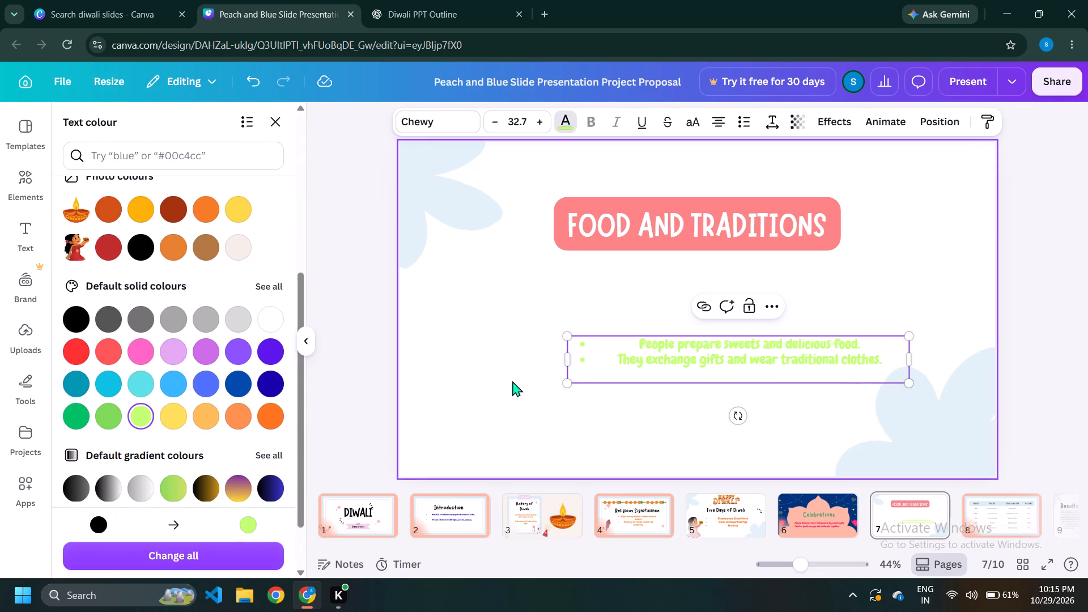
# Recolour both bullet lines on slide 7 dark blue from the default solid colours.
pyautogui.doubleClick(715, 352)
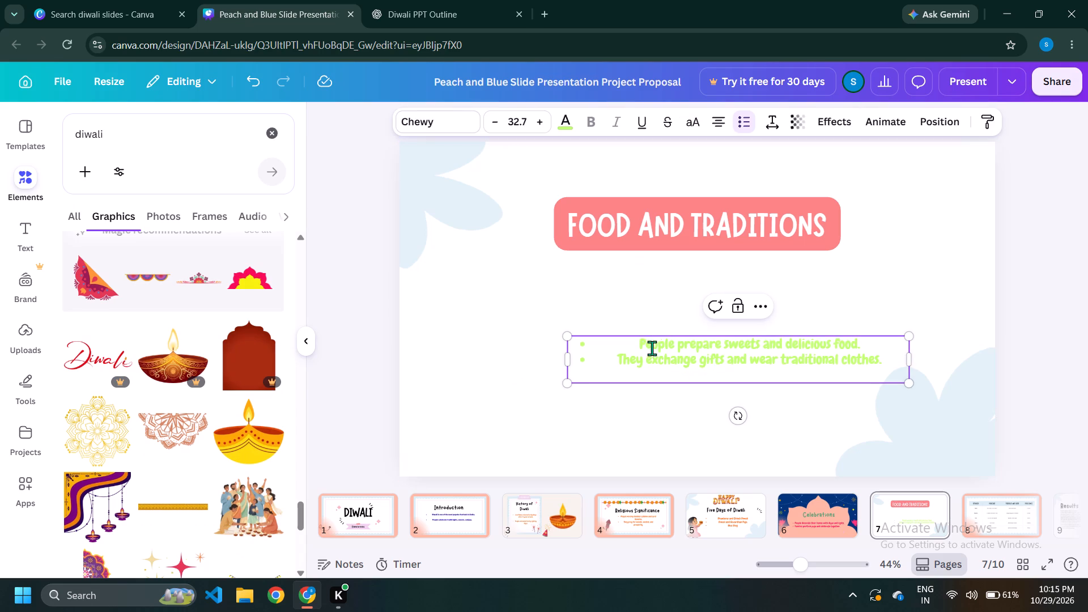
pyautogui.hotkey('ctrl', 'a')
pyautogui.click(565, 121)
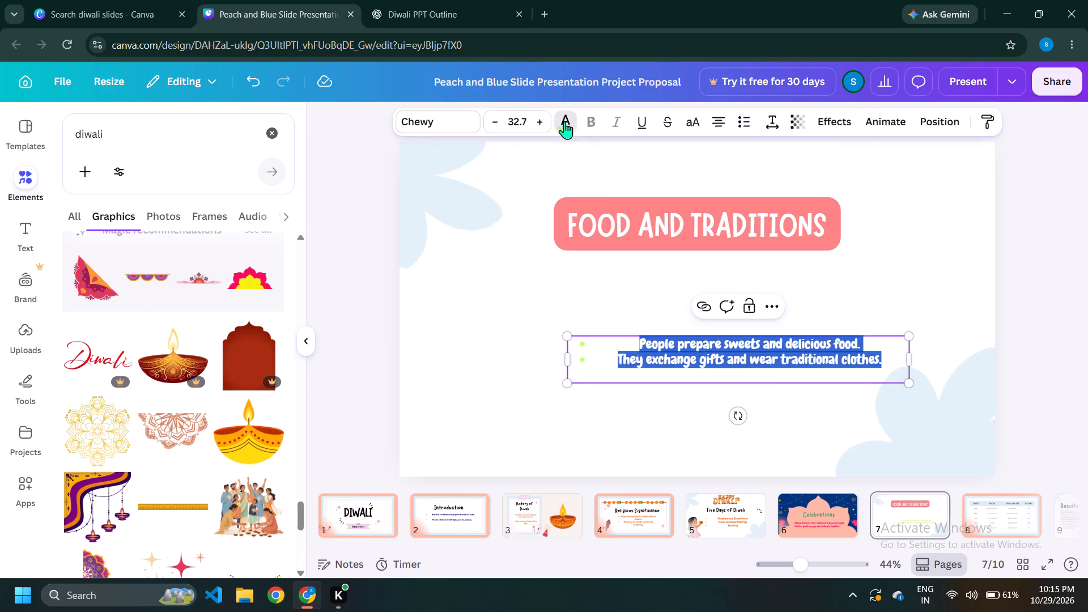
pyautogui.scroll(-2, 211, 389)
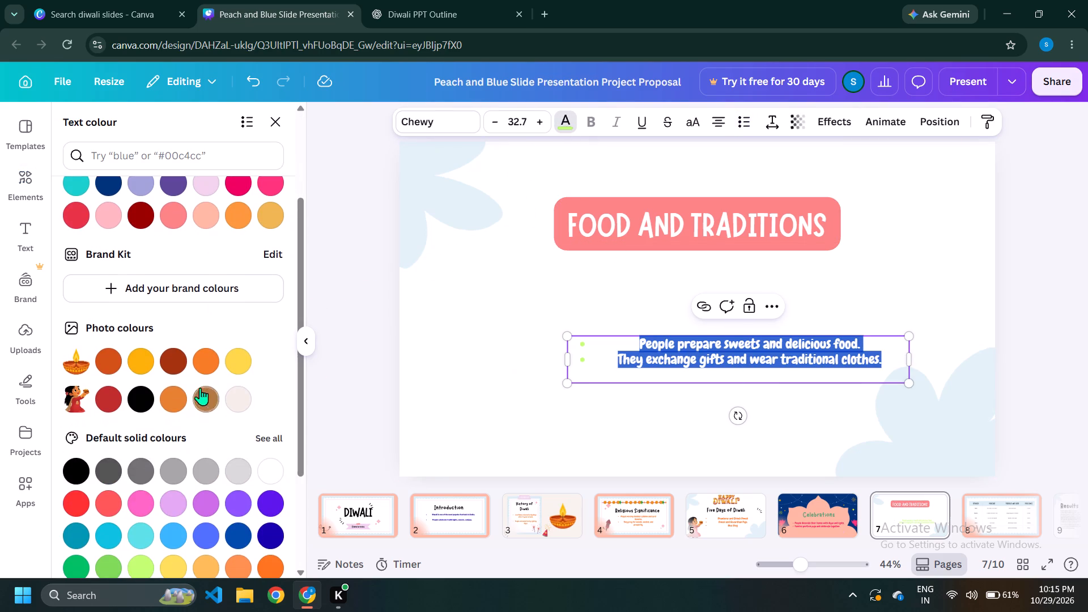
pyautogui.click(137, 358)
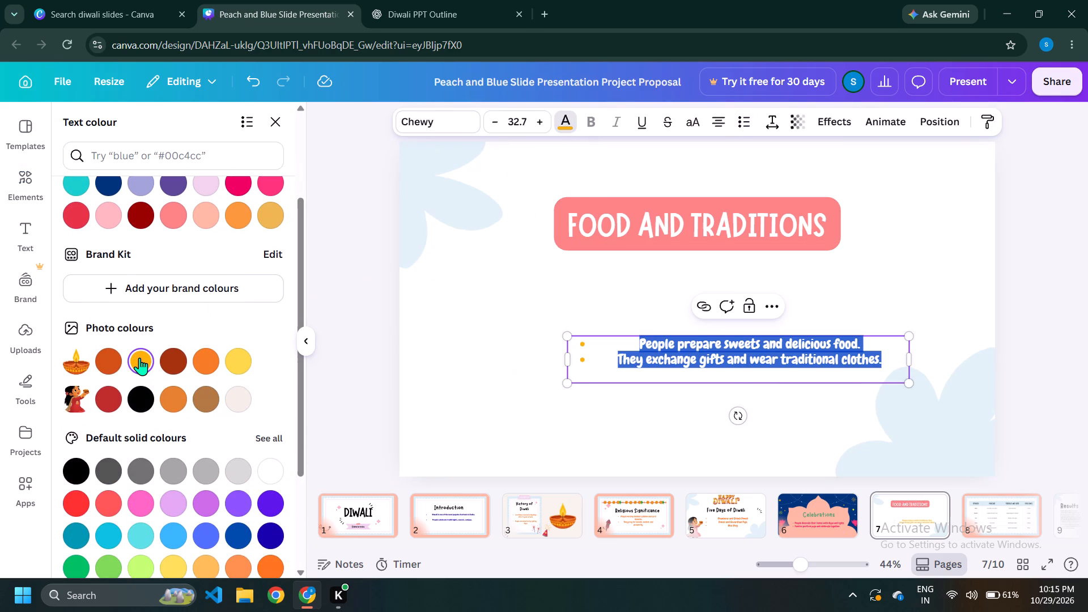
pyautogui.scroll(-3, 142, 364)
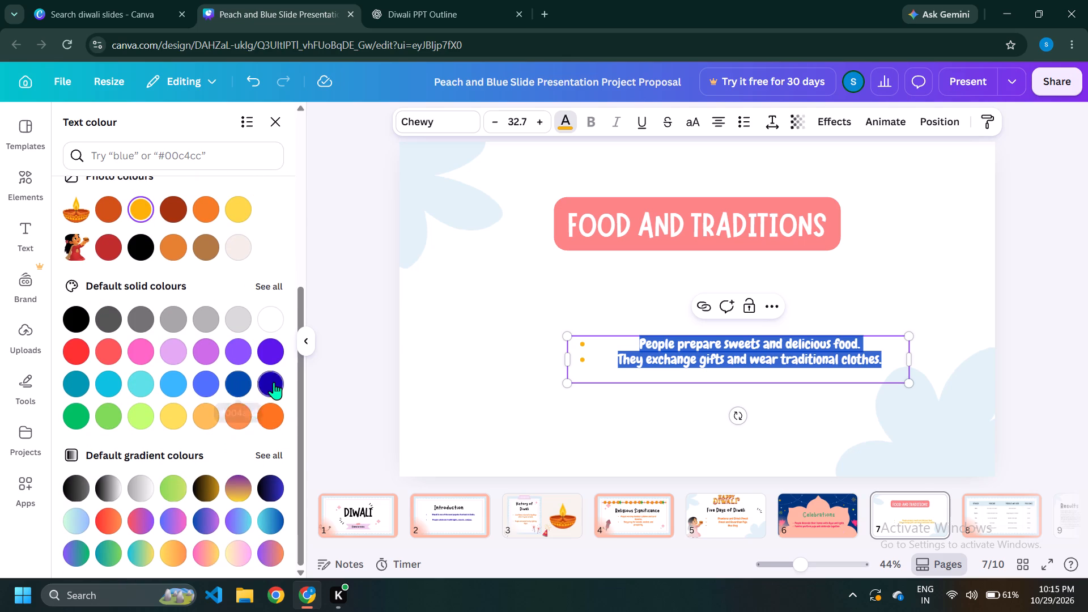
pyautogui.click(274, 382)
pyautogui.click(542, 376)
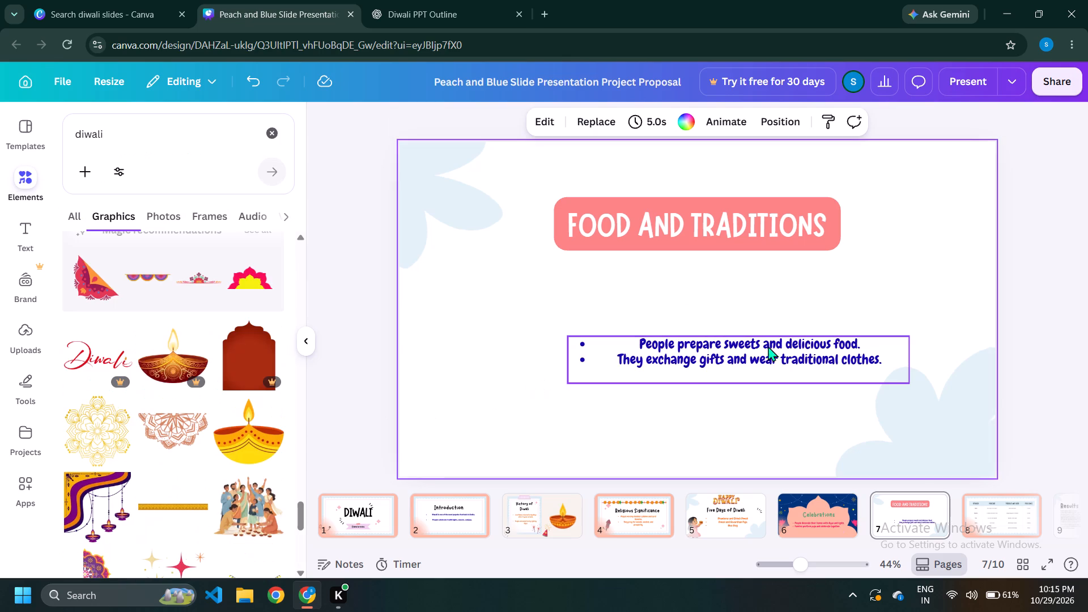
# Enlarge slide 7's bullet text to about size 41.5 and position it roughly centred beneath the "Food and Traditions" heading.
pyautogui.click(862, 349)
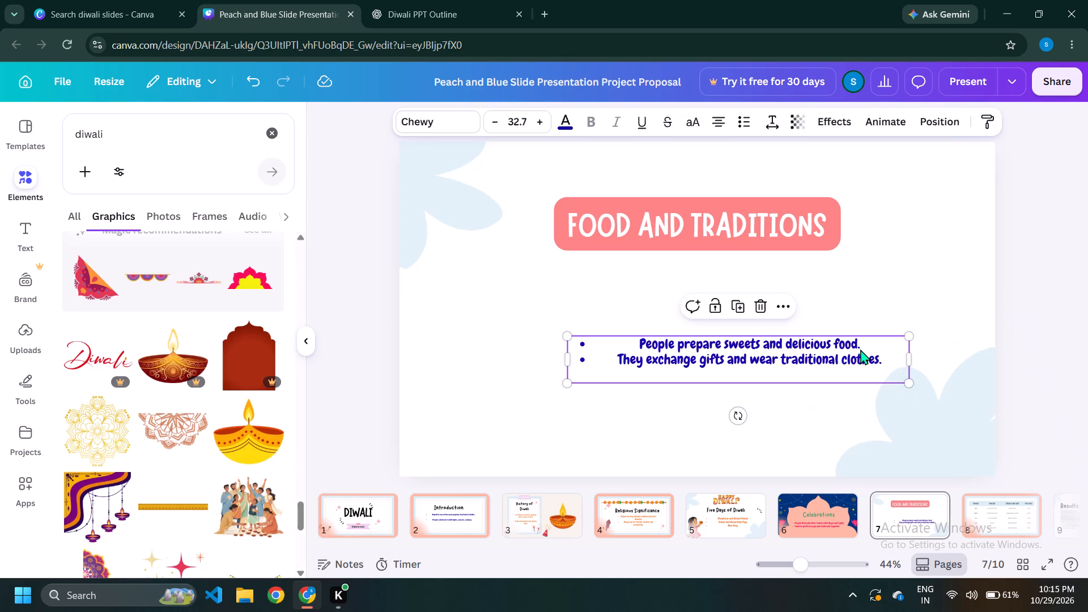
pyautogui.moveTo(812, 355); pyautogui.dragTo(790, 336)
pyautogui.moveTo(889, 365); pyautogui.dragTo(913, 385)
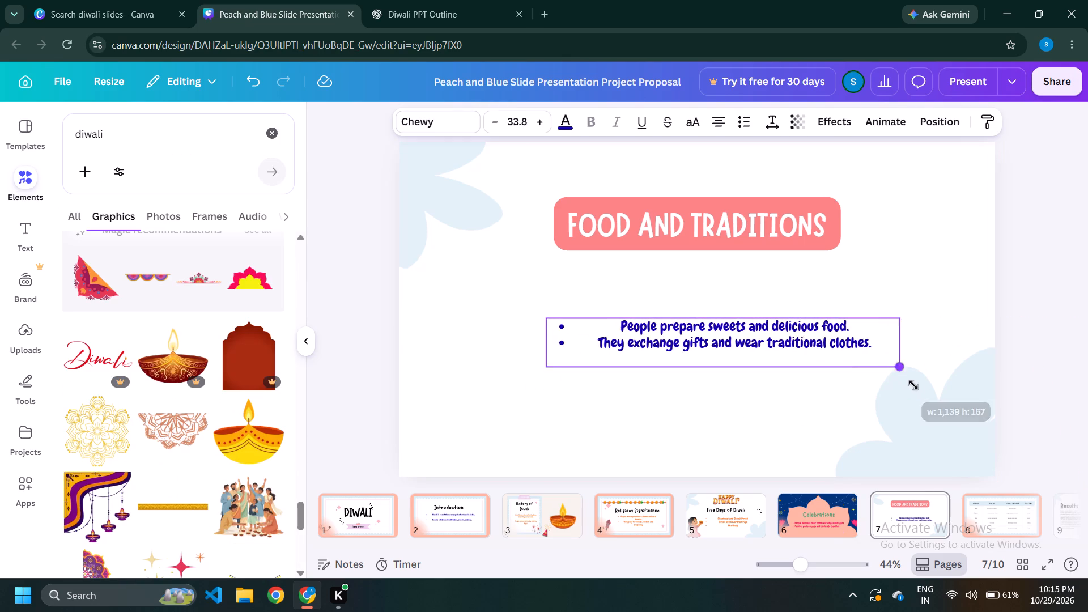
pyautogui.moveTo(913, 385); pyautogui.dragTo(977, 405)
pyautogui.moveTo(811, 340); pyautogui.dragTo(762, 339)
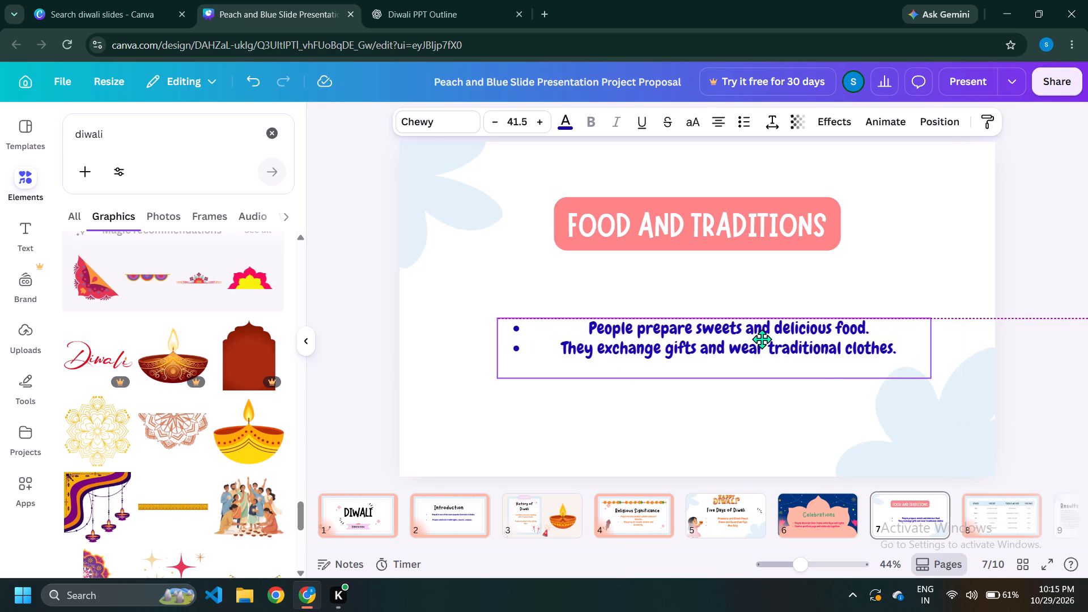
pyautogui.moveTo(762, 339); pyautogui.dragTo(770, 341)
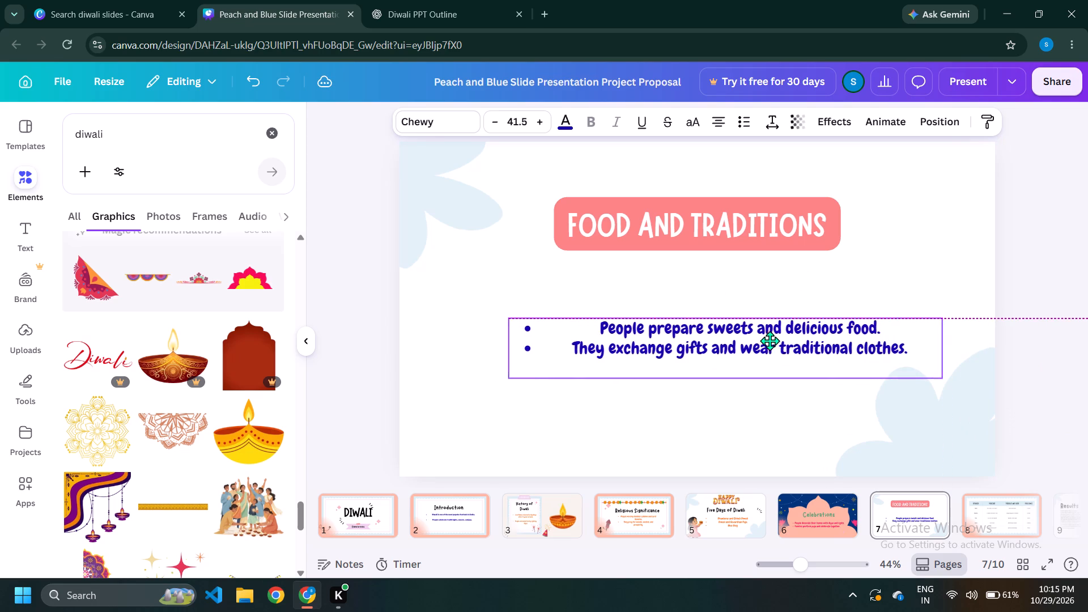
pyautogui.moveTo(770, 341); pyautogui.dragTo(759, 337)
# Add the graphic of Lakshmi seated on a pink lotus to slide 7, enlarge it, and place it in the lower-left corner beside the bullets.
pyautogui.scroll(-4, 120, 395)
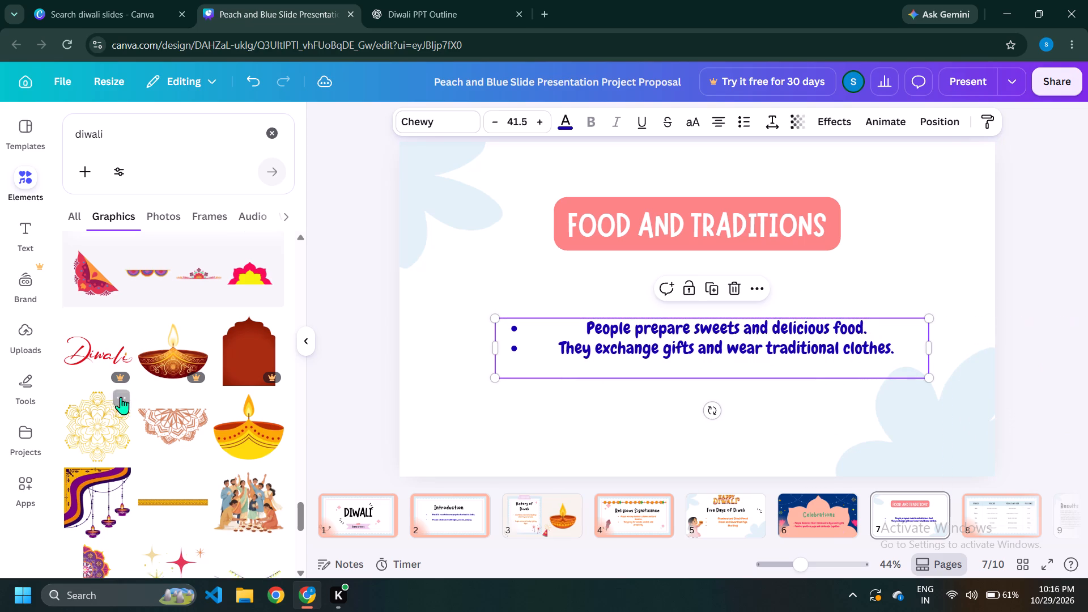
pyautogui.scroll(-3, 121, 397)
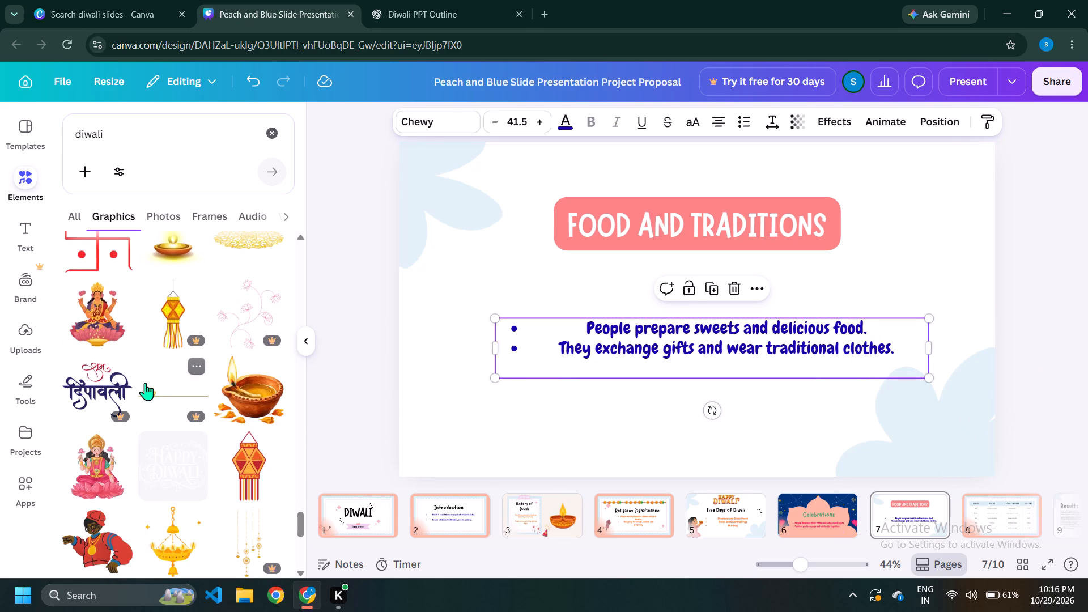
pyautogui.scroll(-2, 147, 388)
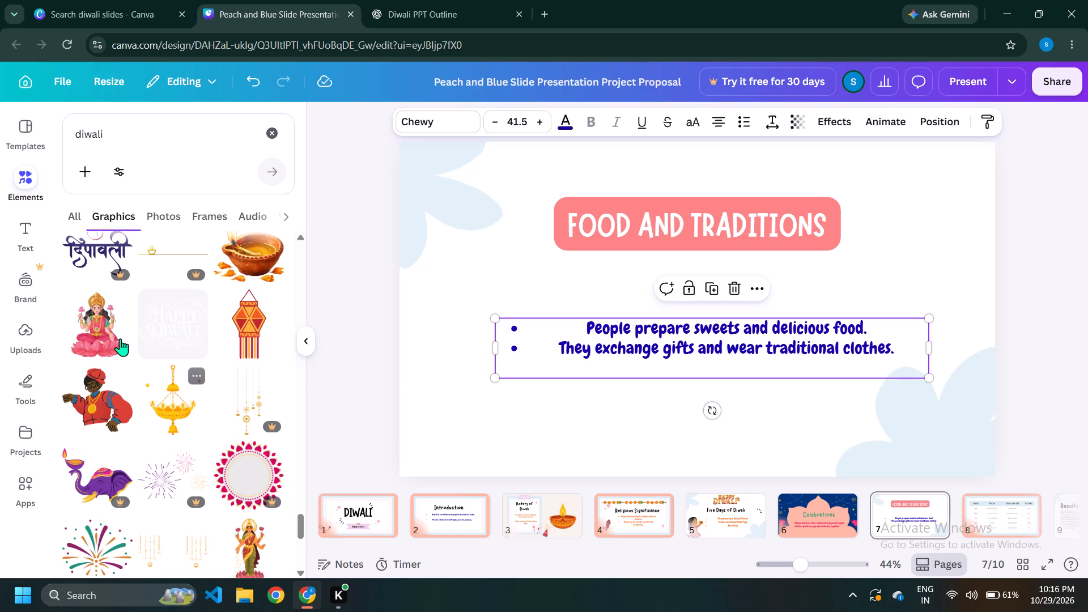
pyautogui.click(91, 309)
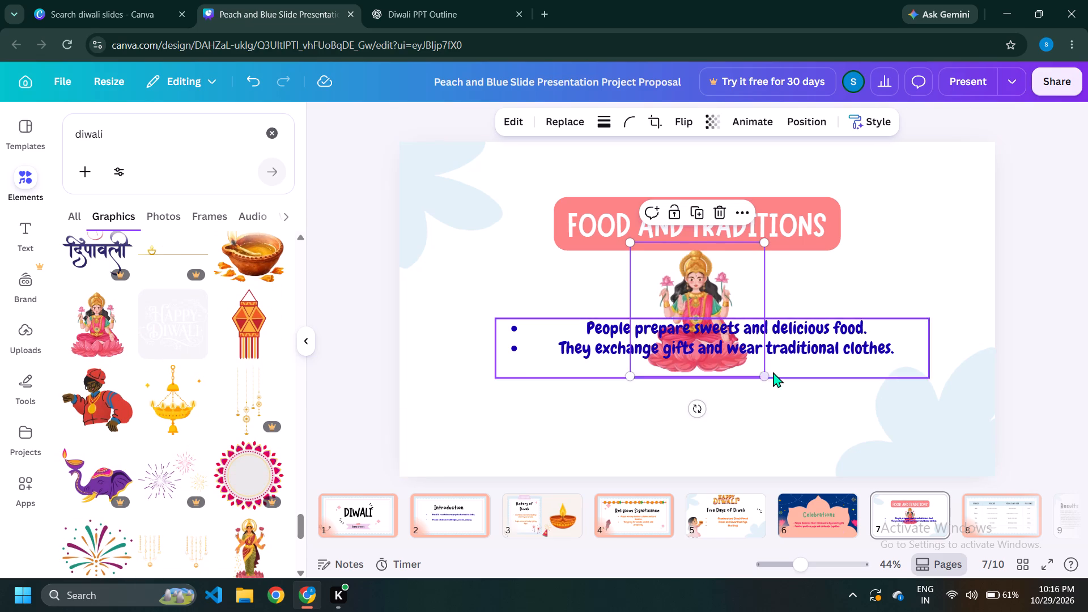
pyautogui.moveTo(767, 377); pyautogui.dragTo(826, 435)
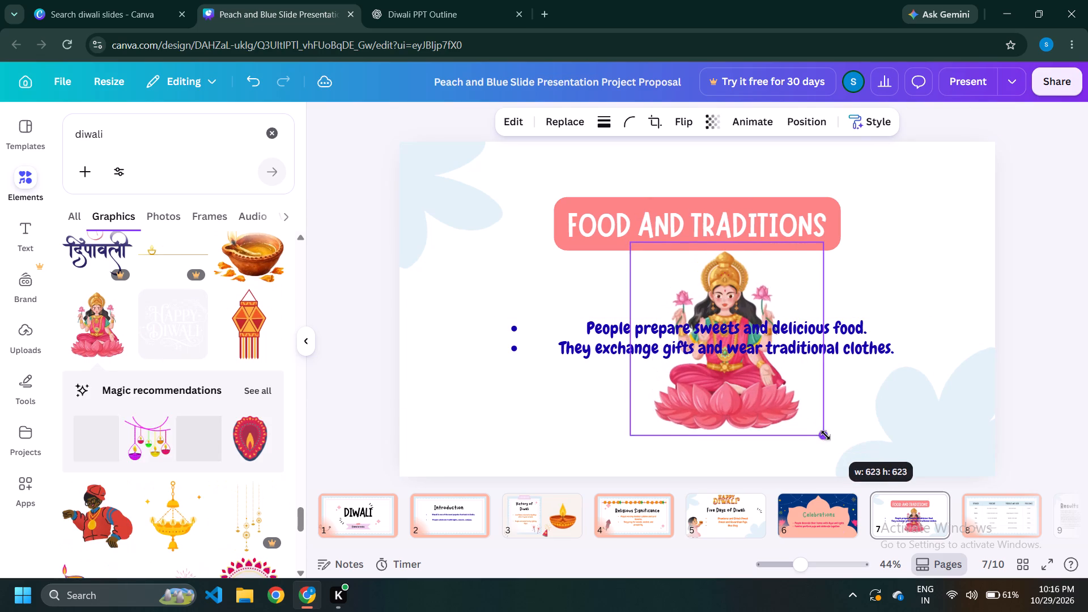
pyautogui.moveTo(826, 435); pyautogui.dragTo(818, 428)
pyautogui.moveTo(711, 275); pyautogui.dragTo(706, 261)
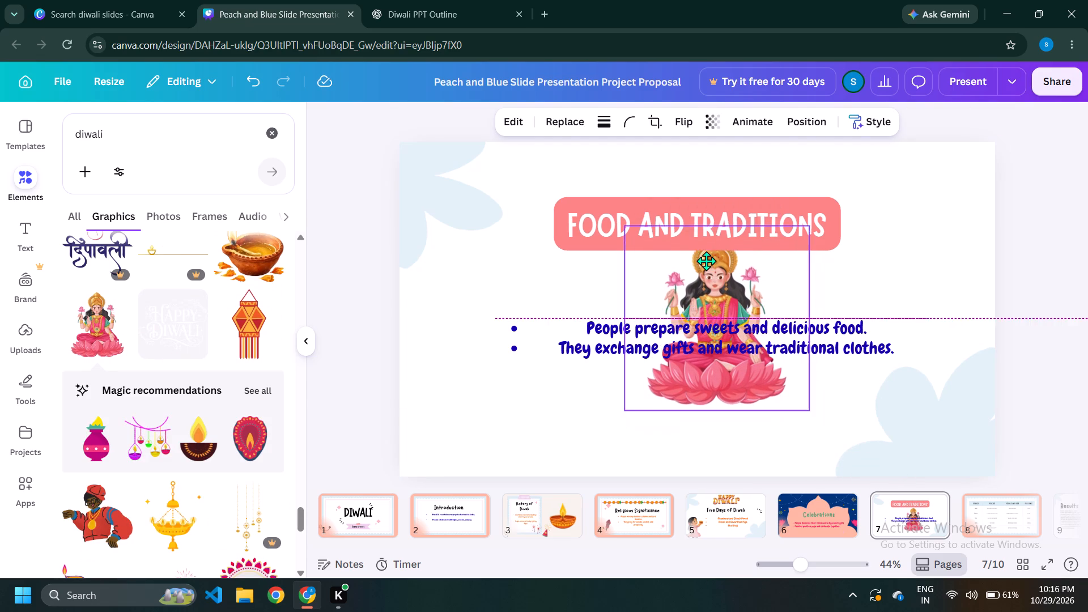
pyautogui.moveTo(706, 261); pyautogui.dragTo(712, 293)
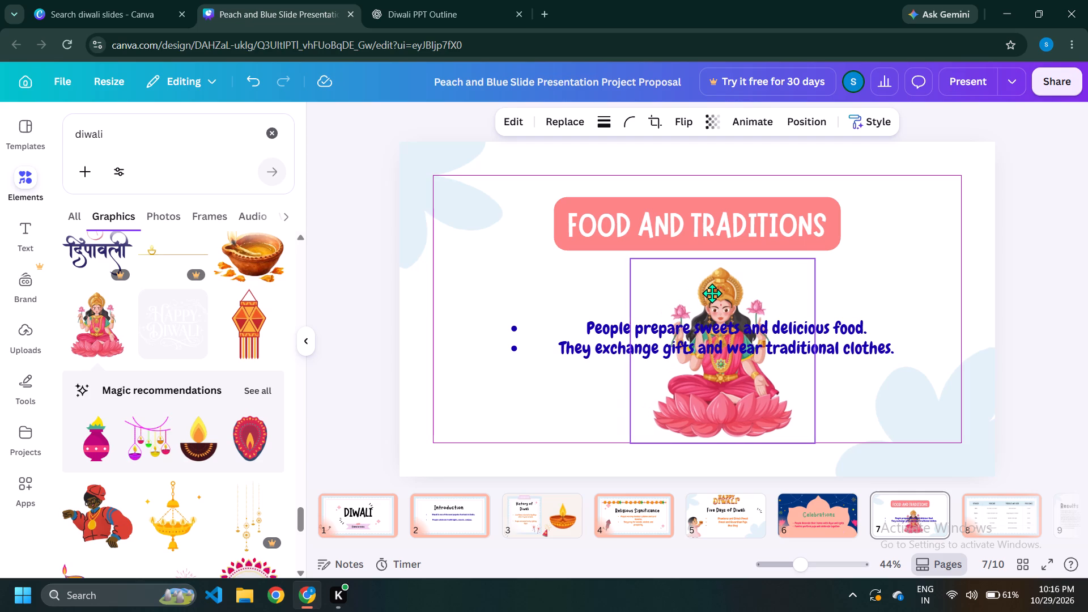
pyautogui.moveTo(712, 293); pyautogui.dragTo(457, 306)
pyautogui.moveTo(636, 349); pyautogui.dragTo(654, 352)
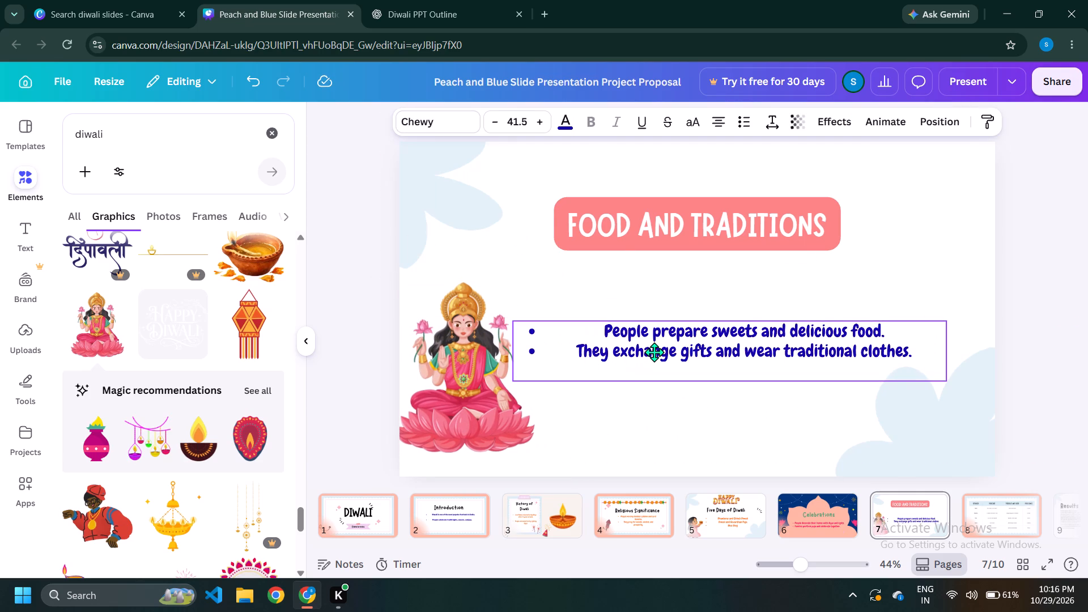
pyautogui.moveTo(654, 352); pyautogui.dragTo(653, 350)
pyautogui.moveTo(461, 393); pyautogui.dragTo(479, 415)
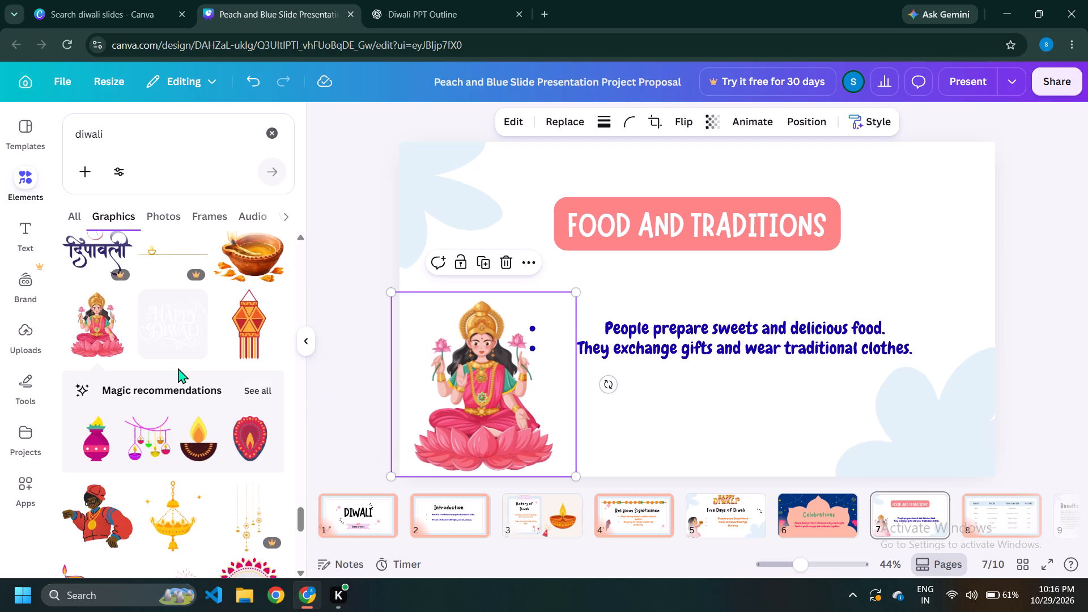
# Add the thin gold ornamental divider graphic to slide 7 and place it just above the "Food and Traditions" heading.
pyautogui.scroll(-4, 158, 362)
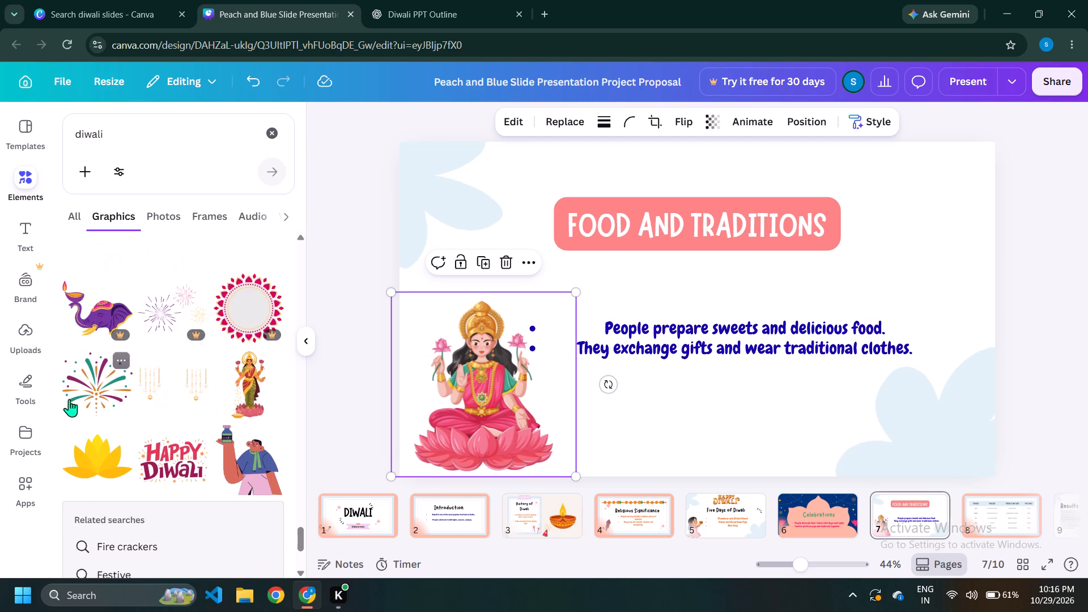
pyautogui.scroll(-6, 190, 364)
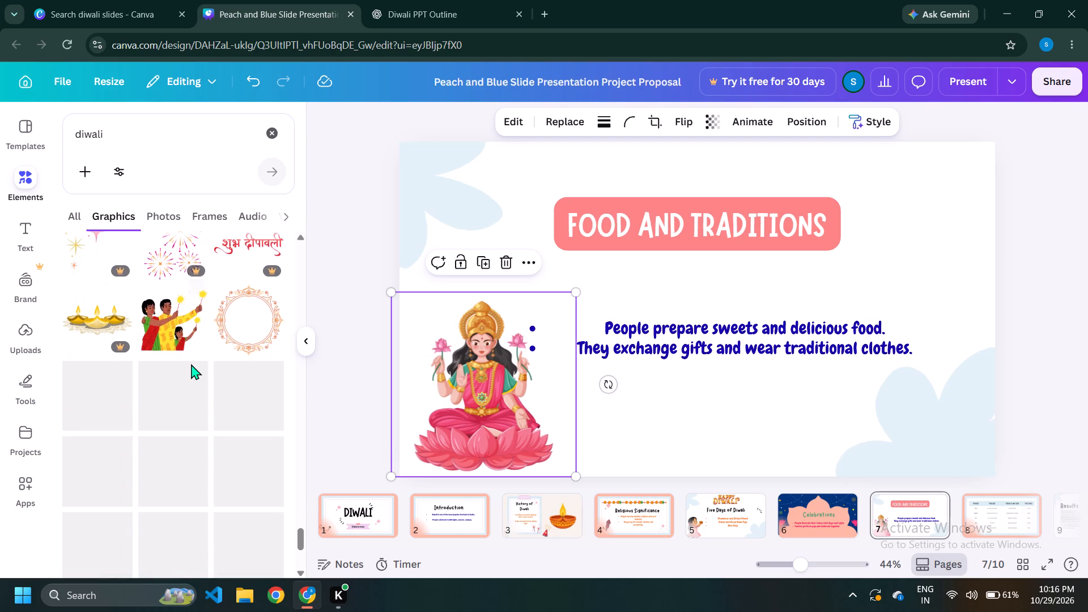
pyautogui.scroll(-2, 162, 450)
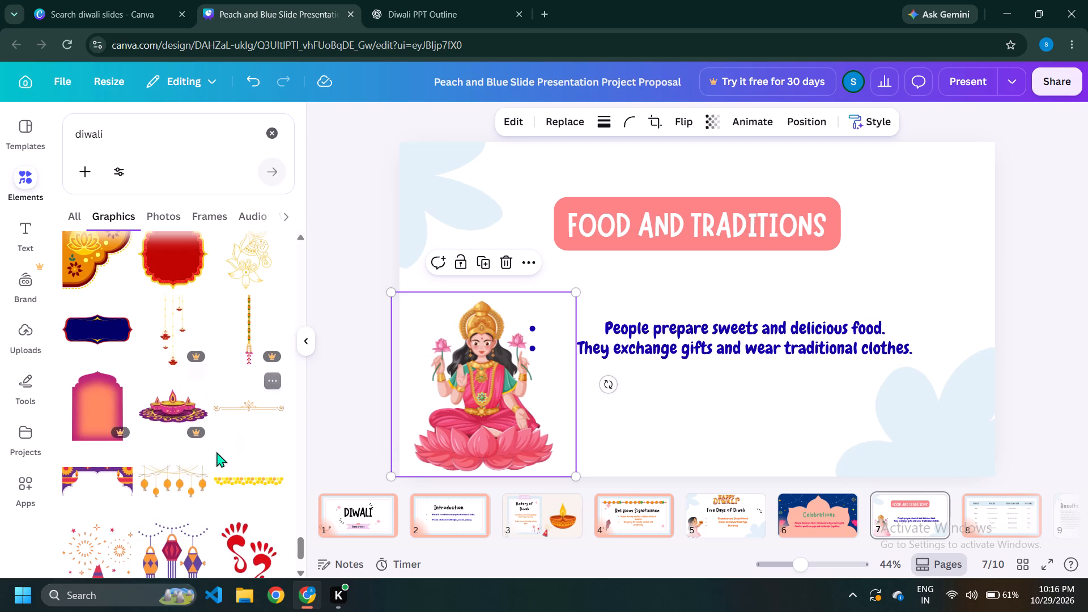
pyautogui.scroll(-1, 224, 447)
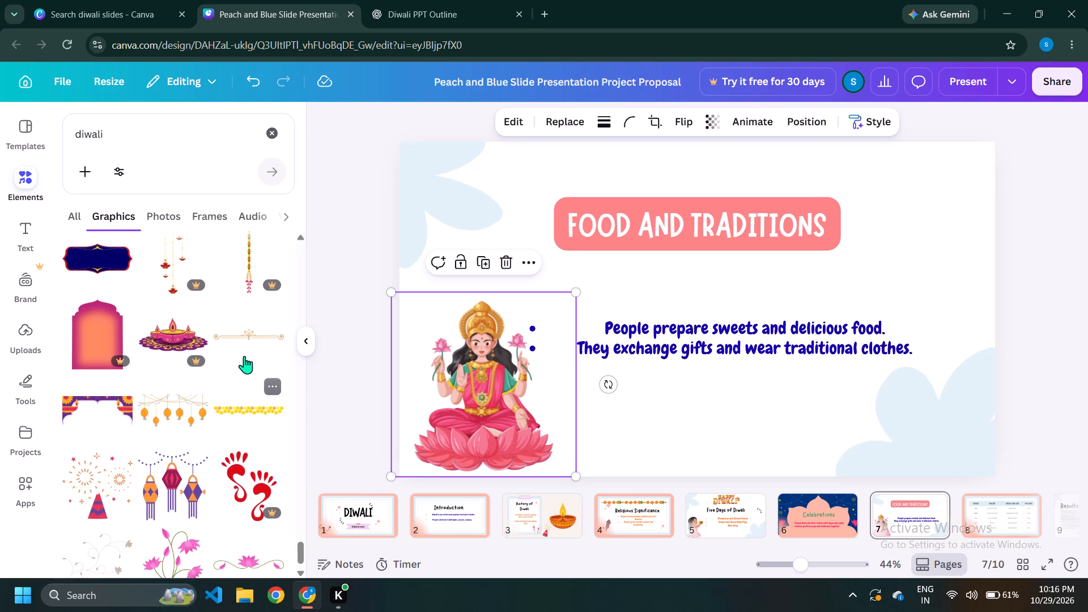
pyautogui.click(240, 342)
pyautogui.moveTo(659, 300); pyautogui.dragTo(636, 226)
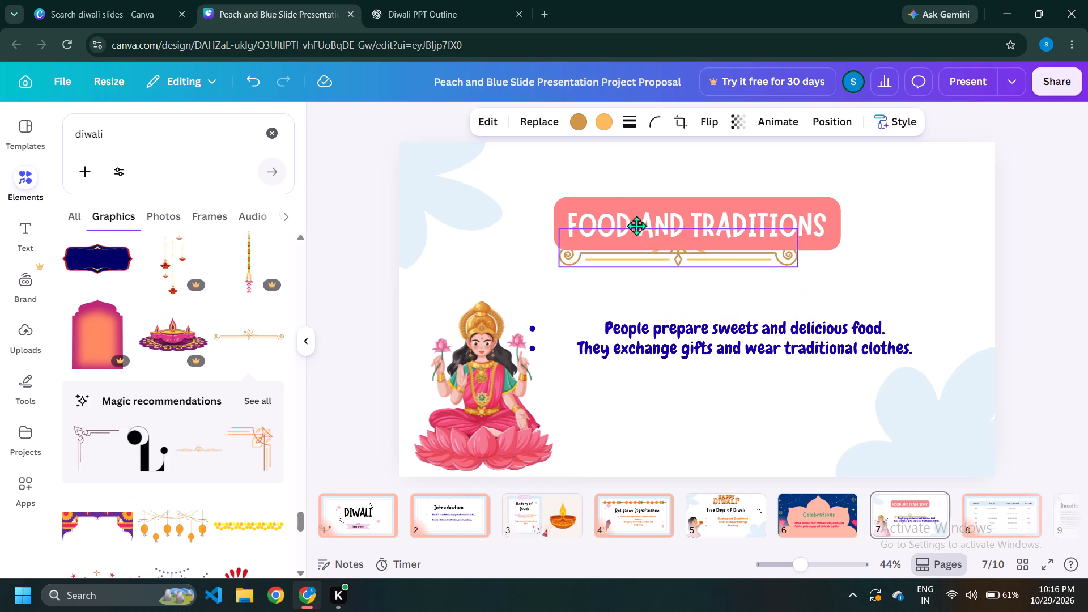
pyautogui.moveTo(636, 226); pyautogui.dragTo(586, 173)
# Delete the pale blue flower shape from slide 7's upper-left corner.
pyautogui.click(424, 182)
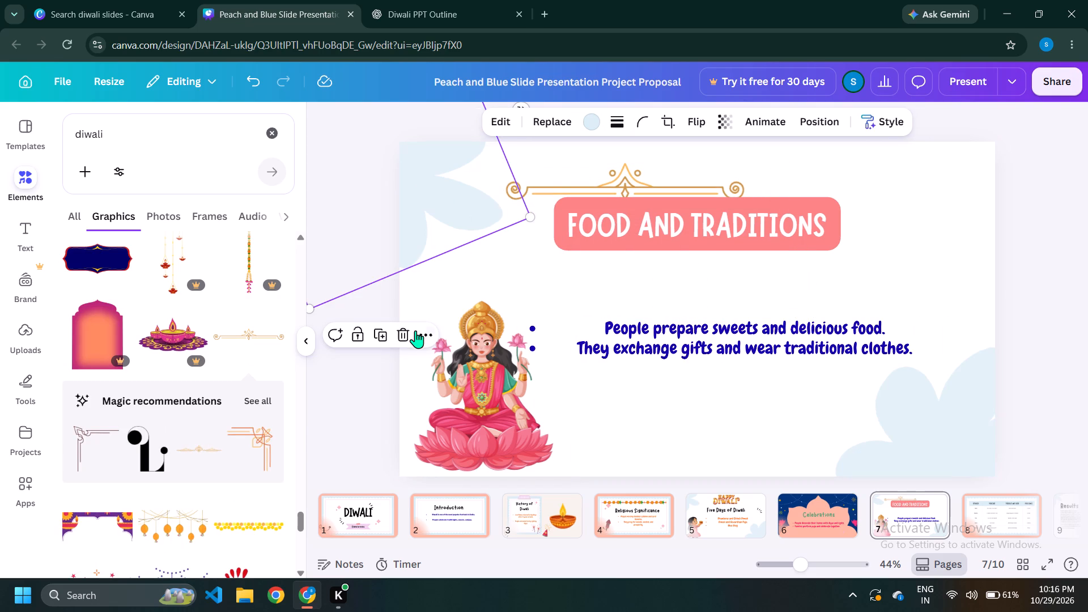
pyautogui.click(409, 333)
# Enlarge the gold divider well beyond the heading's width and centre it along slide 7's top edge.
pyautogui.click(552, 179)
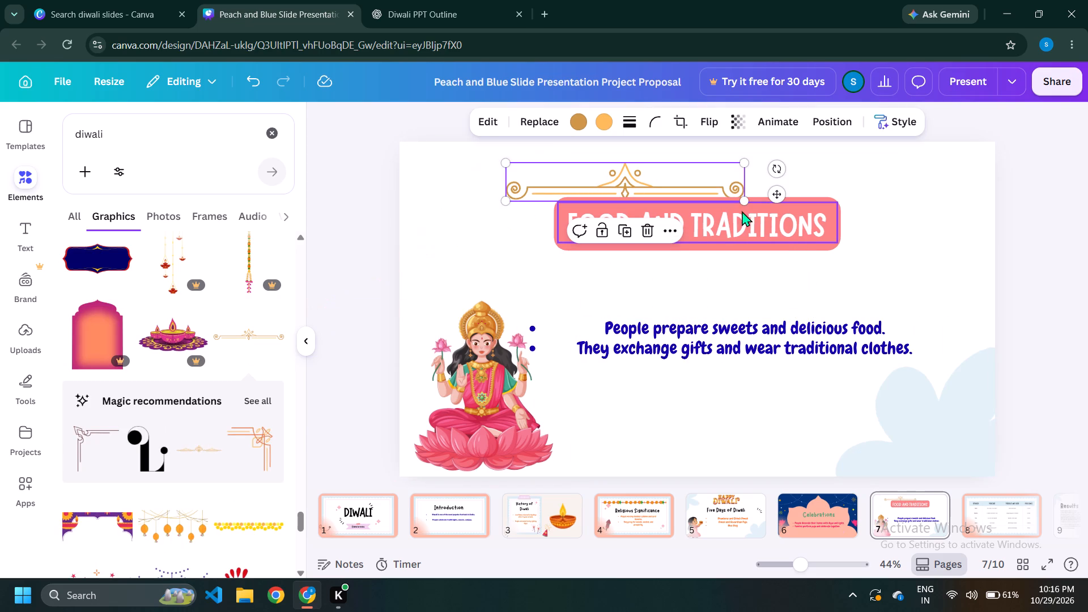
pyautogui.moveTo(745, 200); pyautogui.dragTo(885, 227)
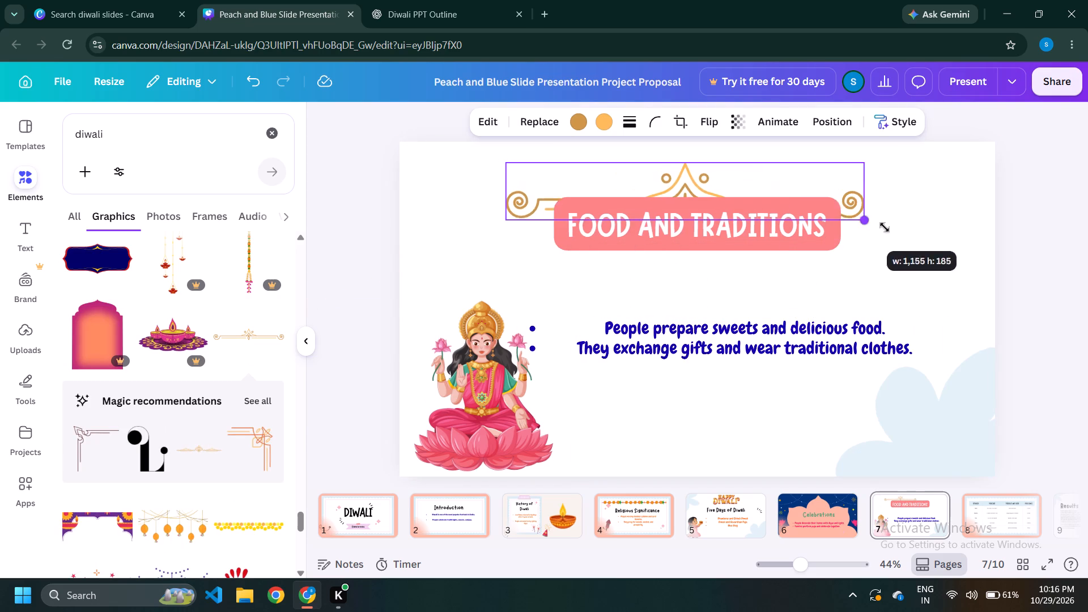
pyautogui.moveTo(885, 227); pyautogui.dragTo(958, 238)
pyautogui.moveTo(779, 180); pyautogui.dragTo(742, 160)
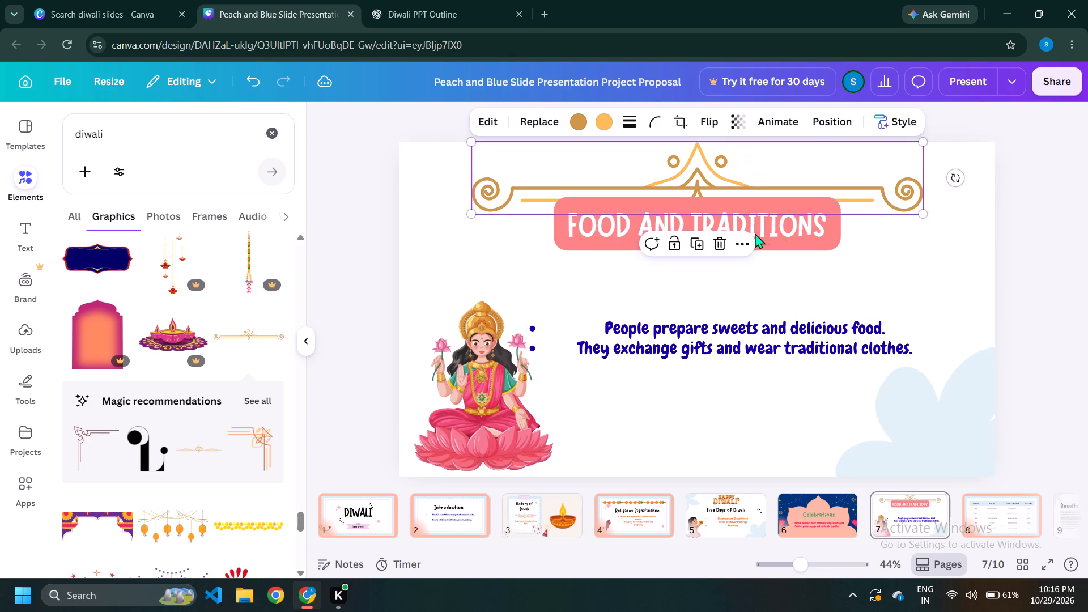
# Move the "Food and Traditions" heading down so it sits clear below the gold divider.
pyautogui.moveTo(755, 233); pyautogui.dragTo(760, 250)
pyautogui.click(762, 266)
pyautogui.click(767, 246)
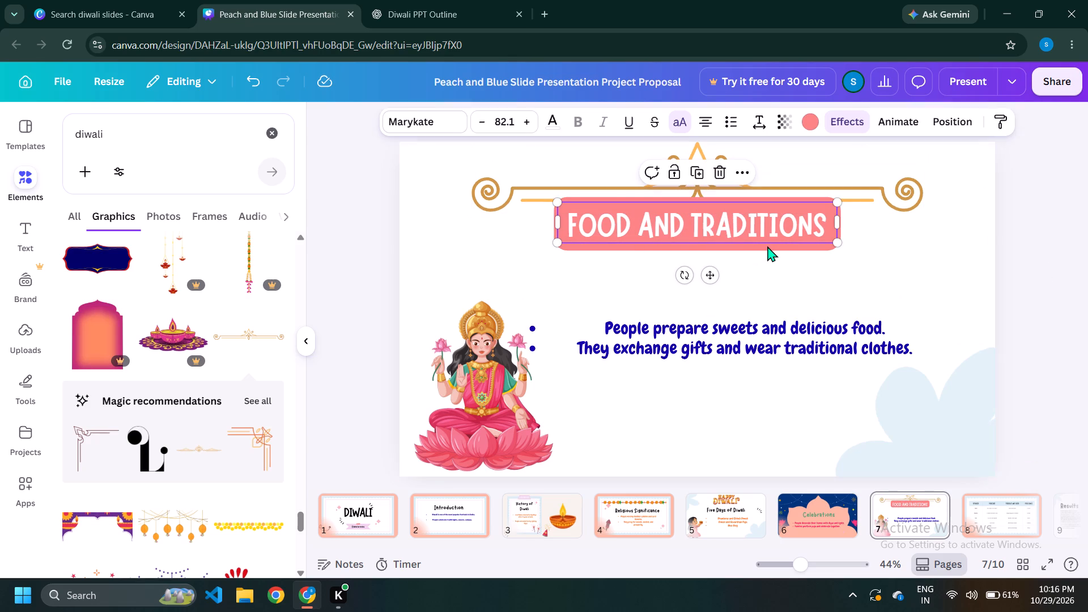
pyautogui.click(767, 249)
pyautogui.click(375, 234)
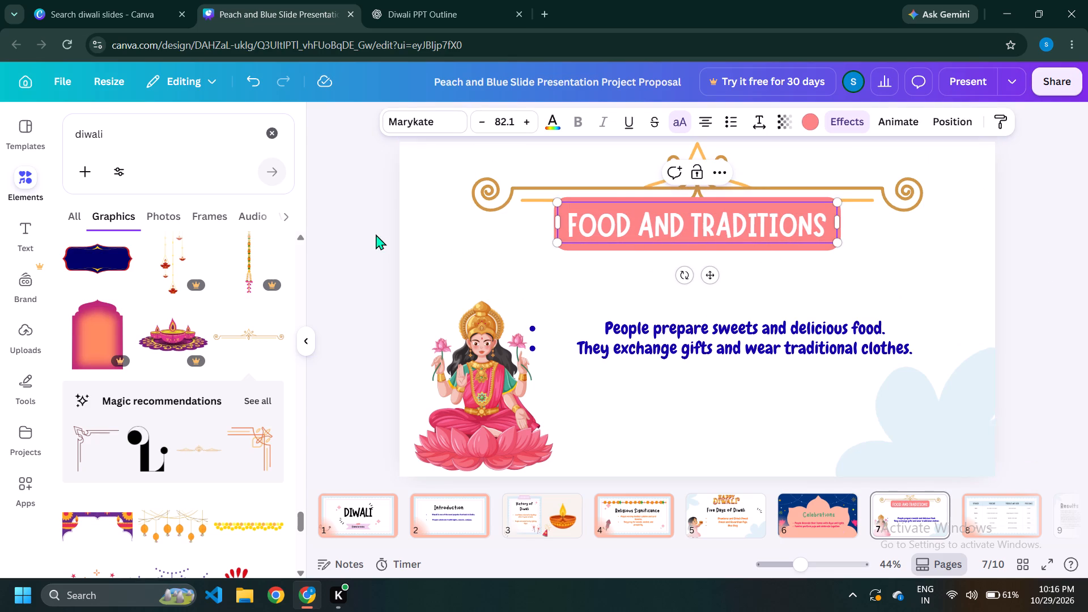
pyautogui.moveTo(563, 222); pyautogui.dragTo(569, 265)
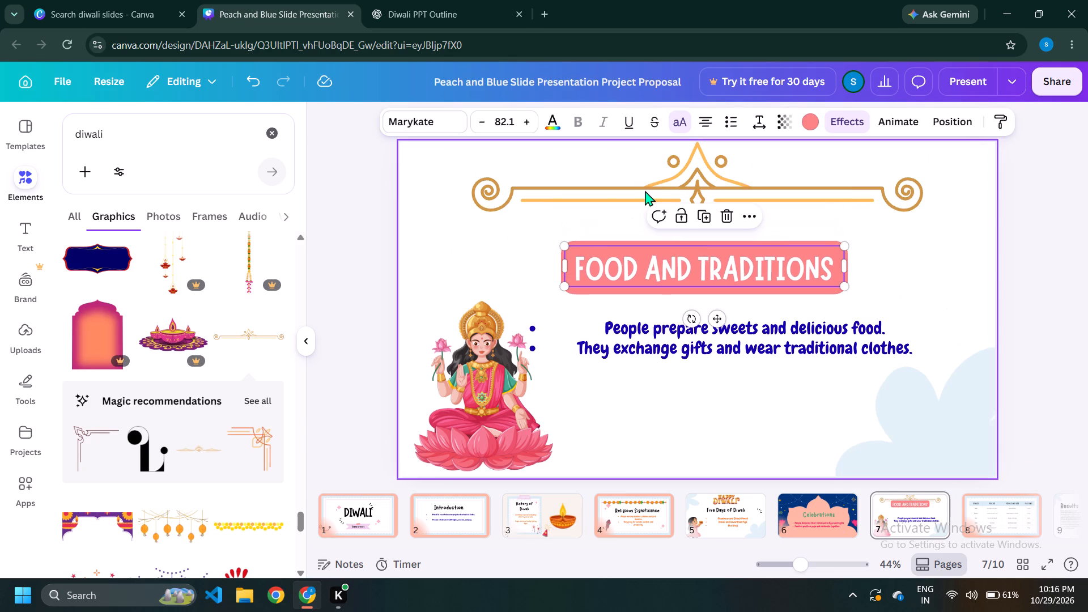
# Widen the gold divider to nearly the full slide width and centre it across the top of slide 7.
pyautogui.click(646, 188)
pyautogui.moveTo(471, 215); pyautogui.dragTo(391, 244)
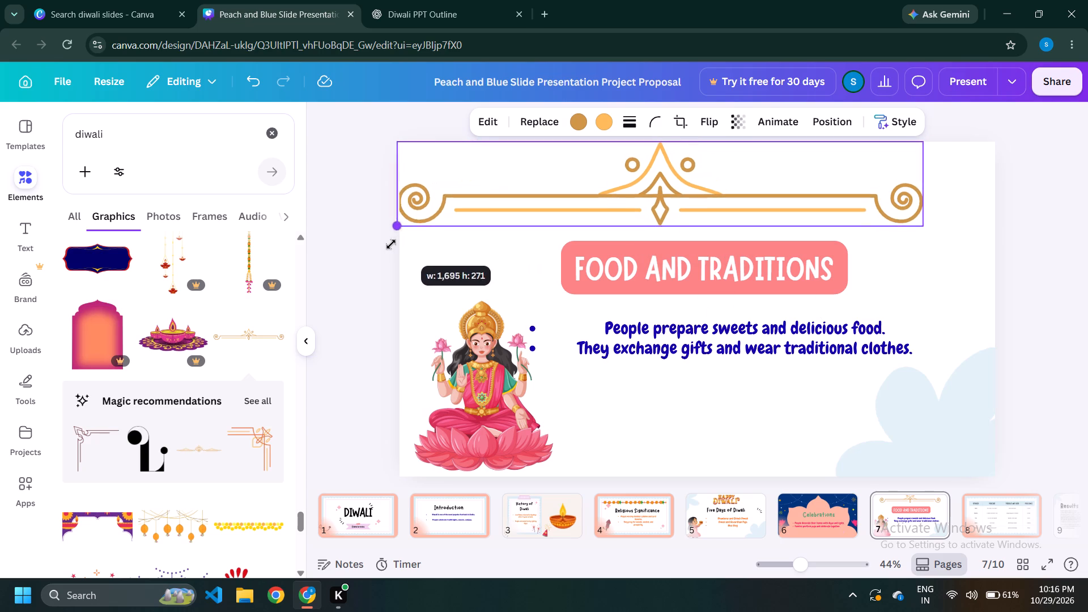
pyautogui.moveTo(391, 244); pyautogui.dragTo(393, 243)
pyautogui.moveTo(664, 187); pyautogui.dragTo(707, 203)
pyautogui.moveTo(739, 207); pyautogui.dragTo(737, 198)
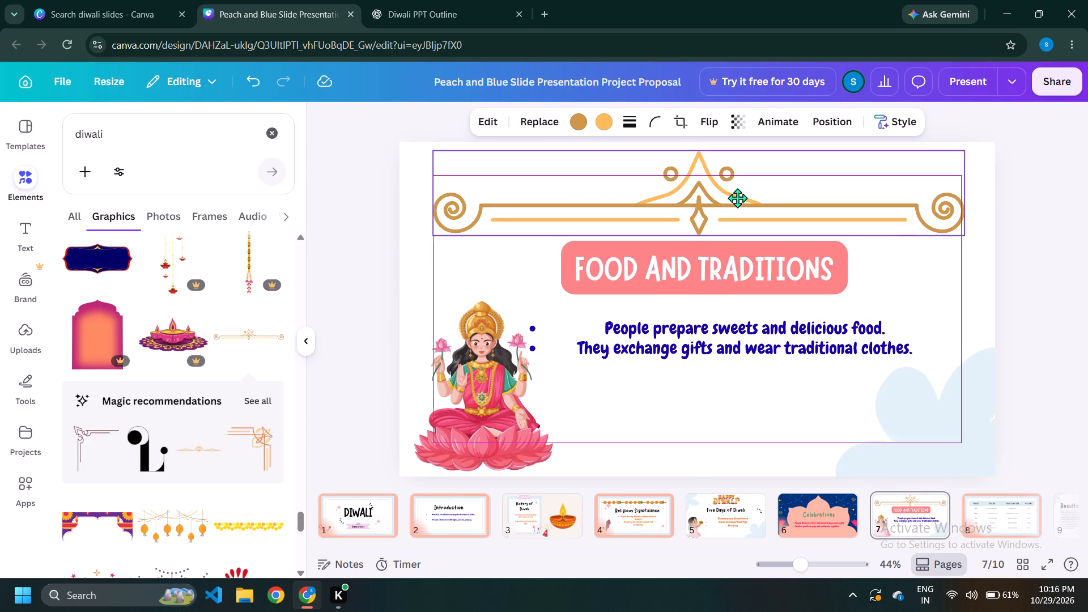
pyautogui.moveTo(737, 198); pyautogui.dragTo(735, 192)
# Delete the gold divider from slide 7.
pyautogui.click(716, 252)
# Add the yellow and orange marigold garland graphic to slide 7 and stretch it across the full width of the top edge.
pyautogui.scroll(-3, 177, 369)
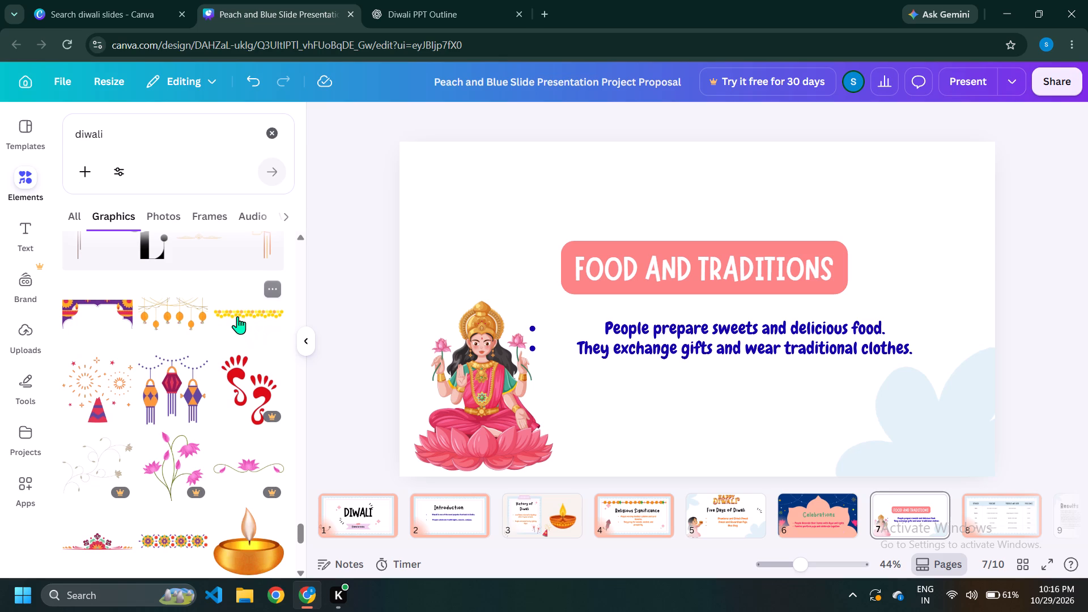
pyautogui.click(248, 314)
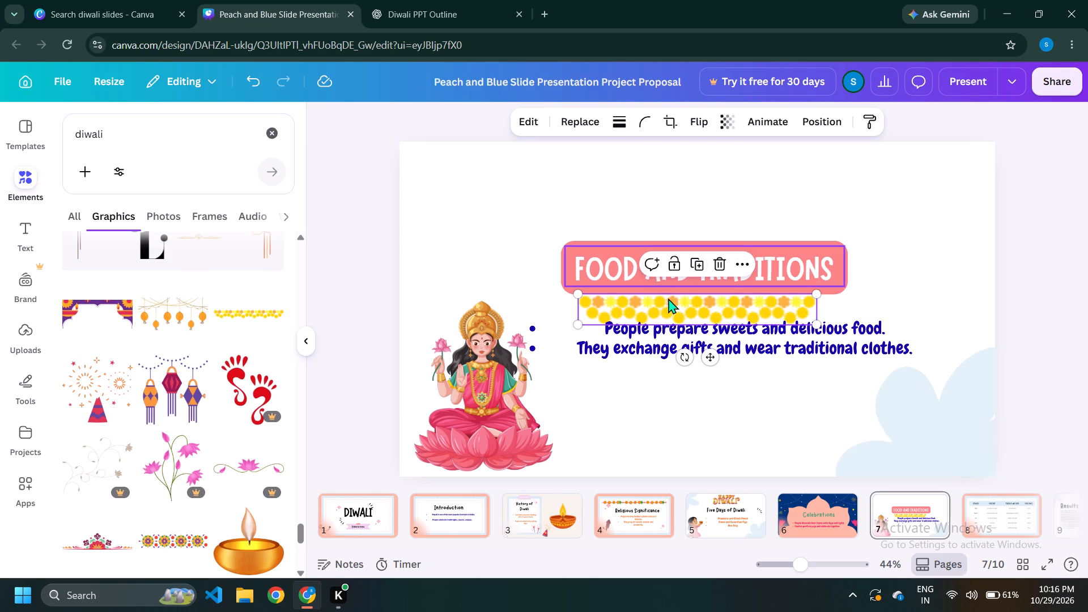
pyautogui.moveTo(658, 306); pyautogui.dragTo(479, 157)
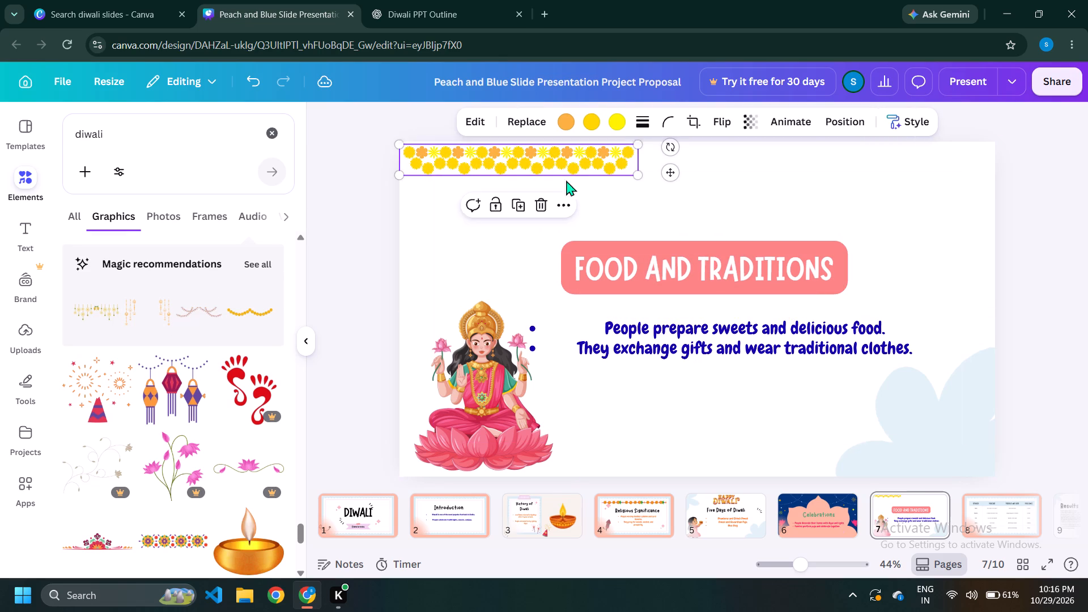
pyautogui.moveTo(635, 176); pyautogui.dragTo(949, 199)
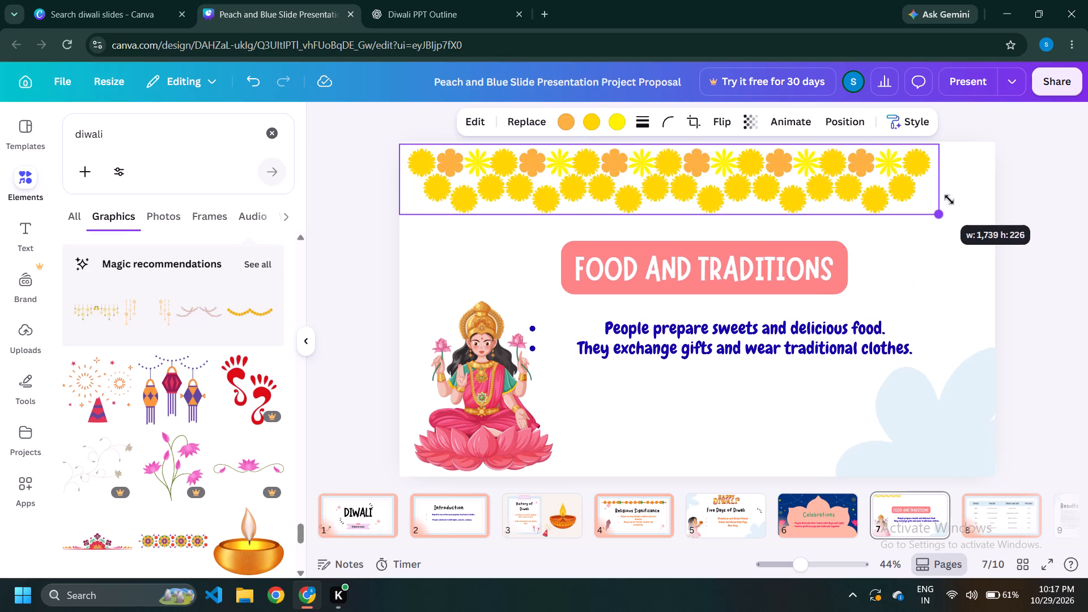
pyautogui.moveTo(949, 199); pyautogui.dragTo(994, 207)
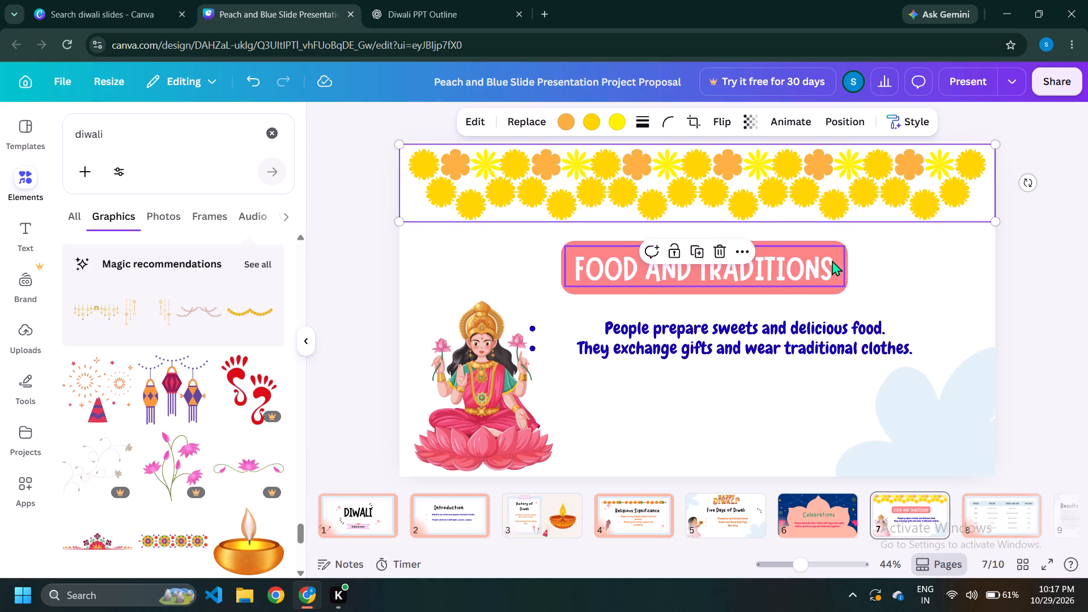
# Lower slide 7's bullet text and shift the heading slightly down and right to space both out beneath the garland.
pyautogui.moveTo(750, 345); pyautogui.dragTo(764, 380)
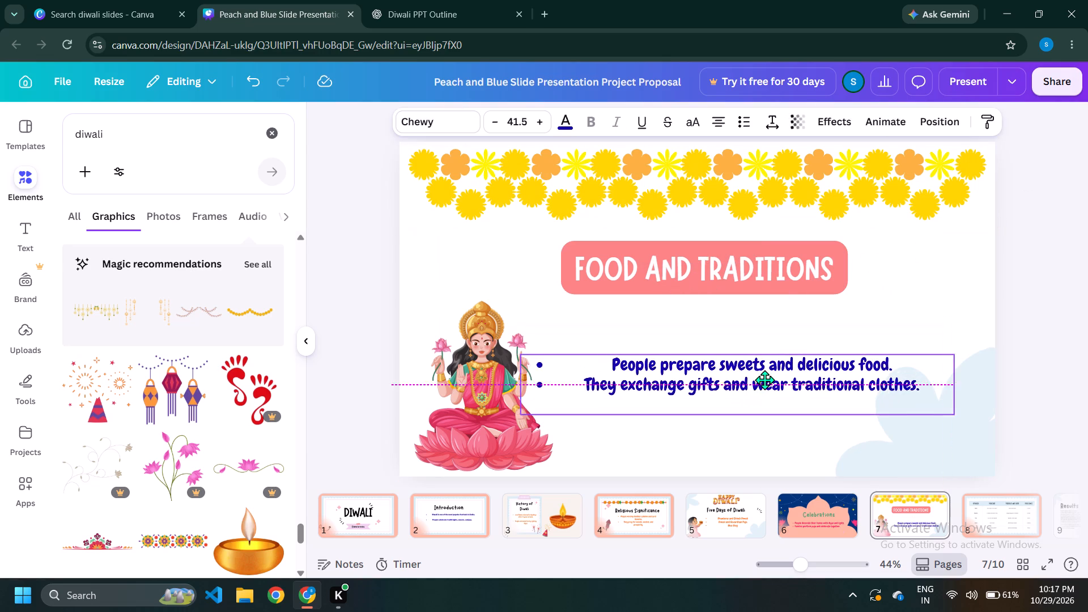
pyautogui.moveTo(764, 380); pyautogui.dragTo(763, 388)
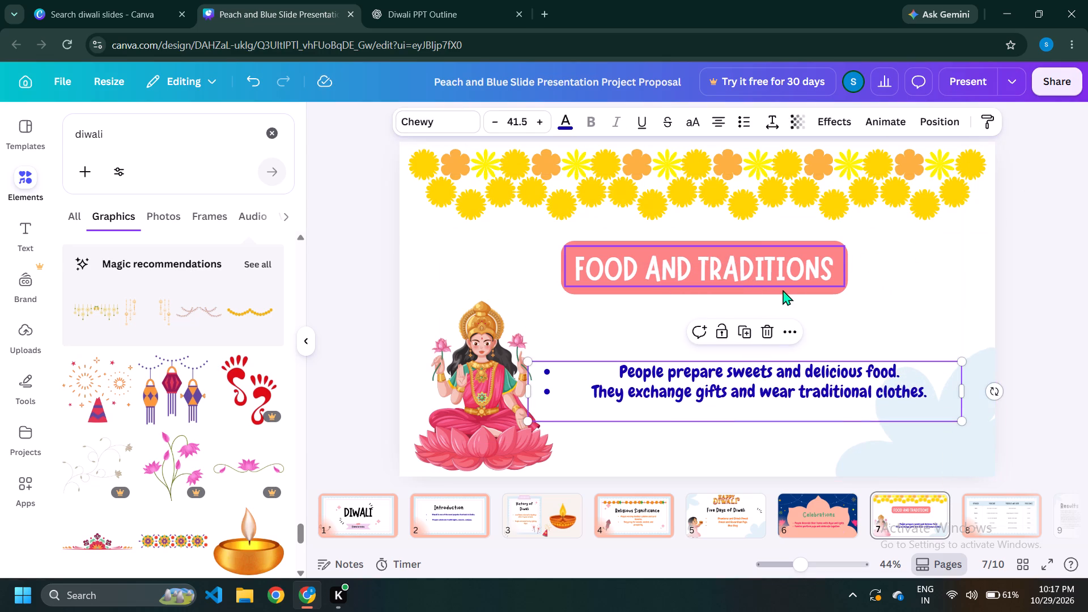
pyautogui.moveTo(783, 290); pyautogui.dragTo(790, 312)
pyautogui.moveTo(1046, 262); pyautogui.dragTo(1039, 262)
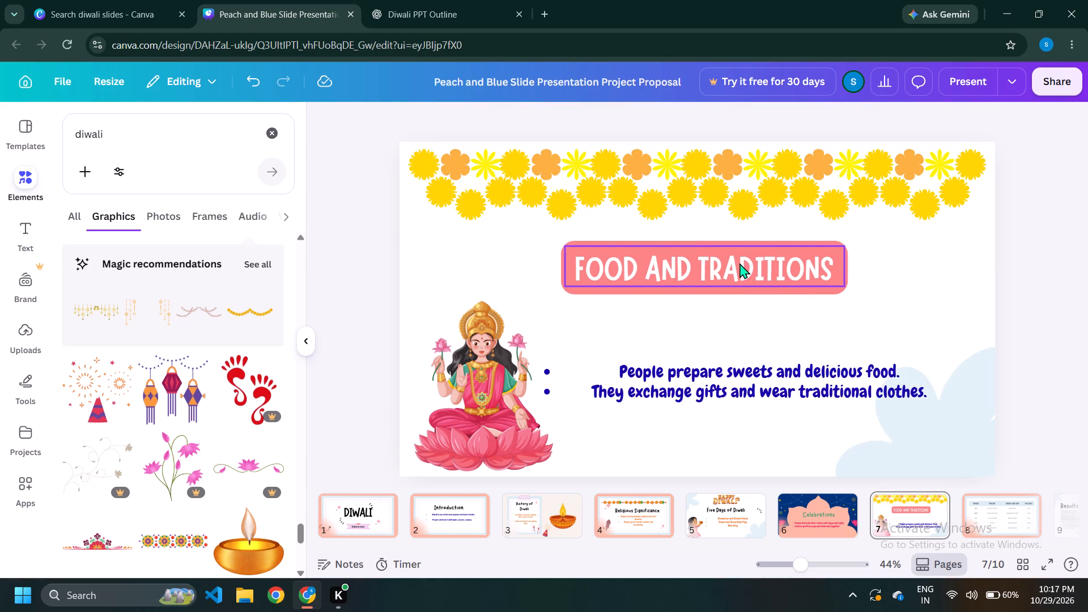
pyautogui.moveTo(739, 263); pyautogui.dragTo(750, 269)
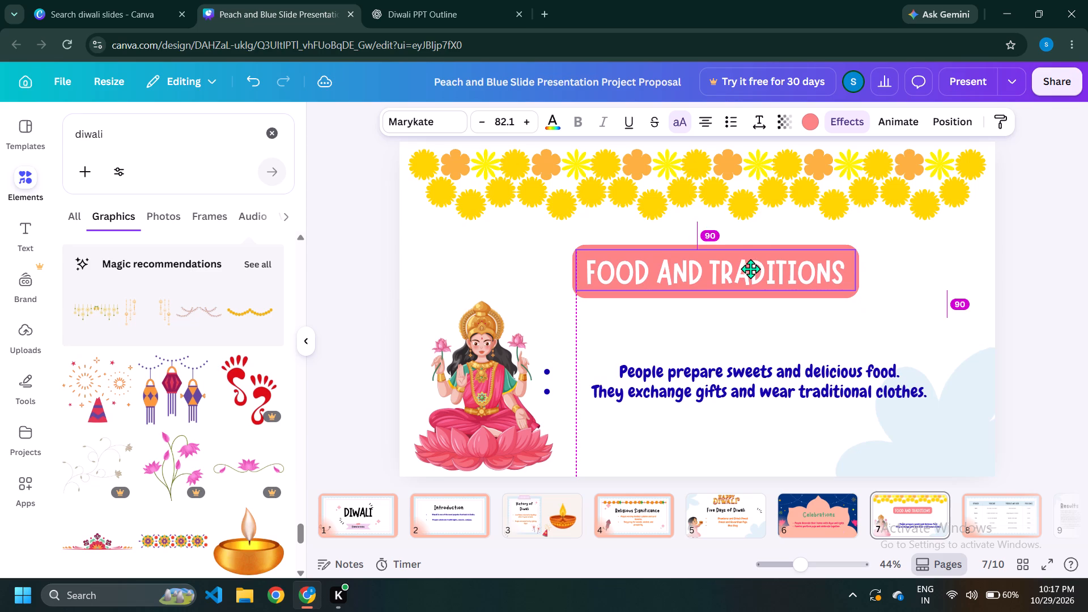
pyautogui.moveTo(750, 269); pyautogui.dragTo(748, 270)
pyautogui.click(1047, 246)
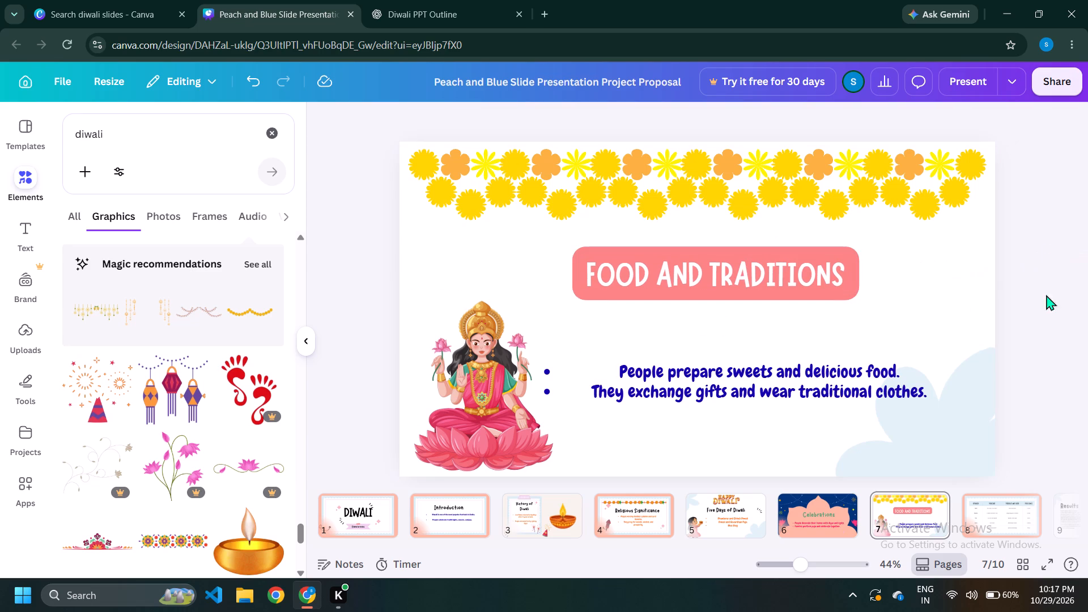
pyautogui.moveTo(962, 505); pyautogui.dragTo(833, 522)
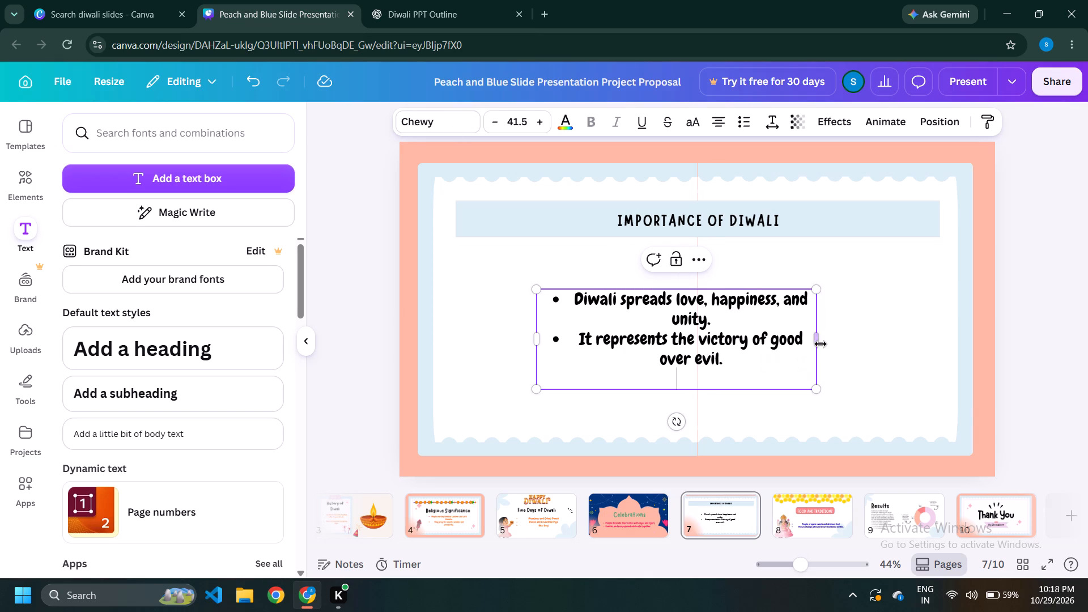
# Widen the bullet text box to fit one line per point, scale its text to 43.1, and centre it below the heading.
pyautogui.click(814, 339)
pyautogui.moveTo(818, 338); pyautogui.dragTo(820, 338)
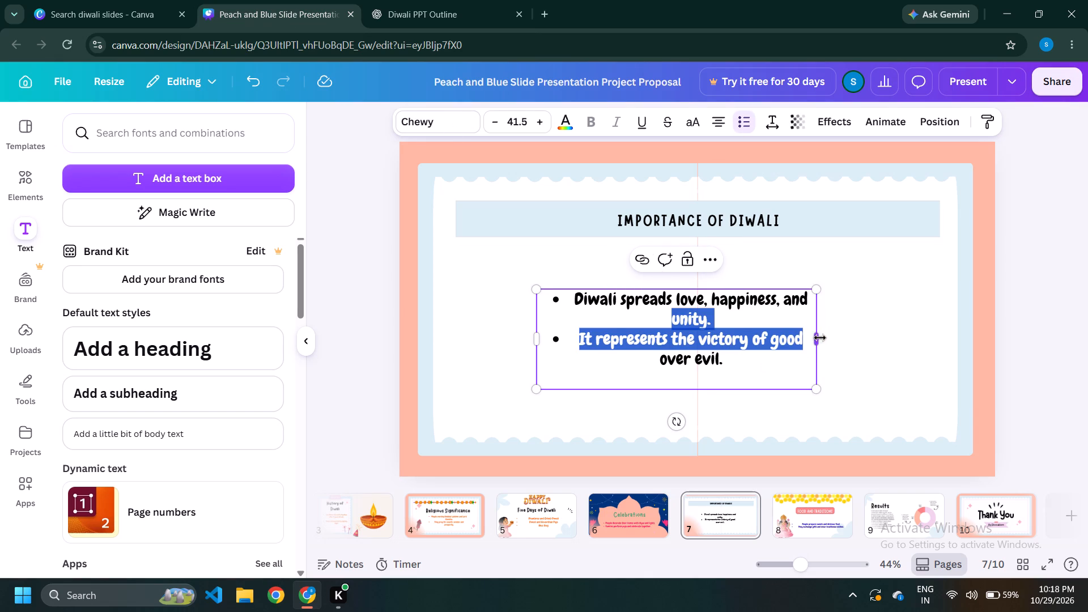
pyautogui.moveTo(820, 338); pyautogui.dragTo(891, 326)
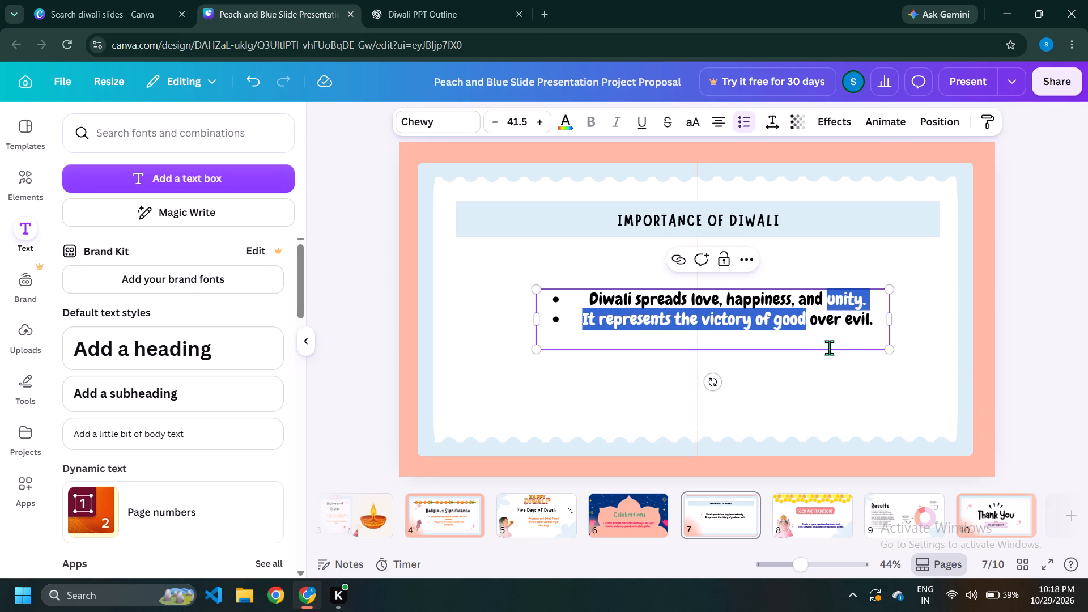
pyautogui.moveTo(890, 355); pyautogui.dragTo(900, 381)
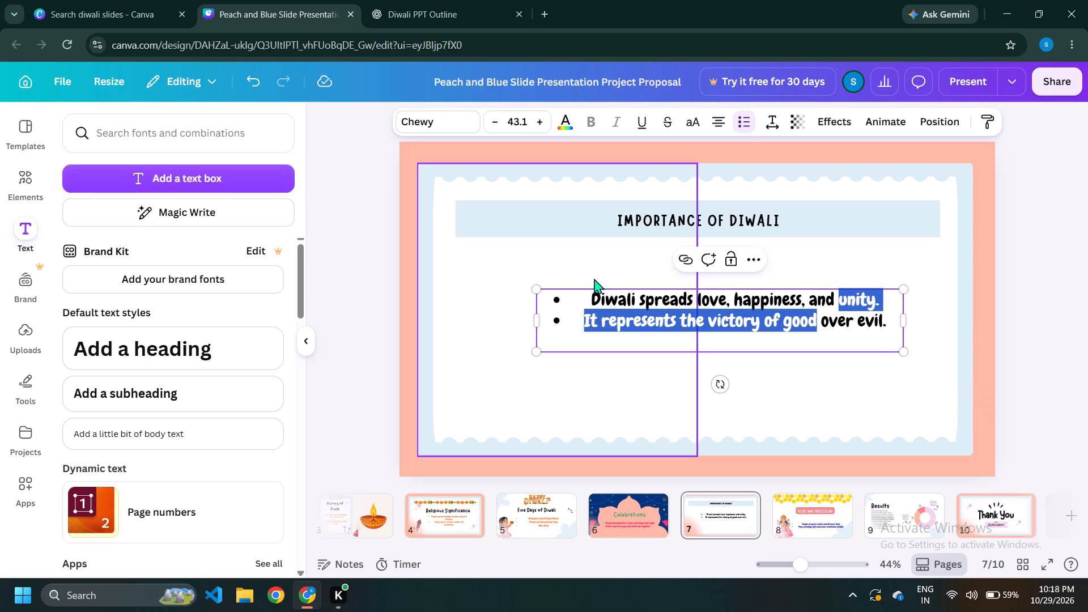
pyautogui.click(578, 300)
pyautogui.click(1030, 267)
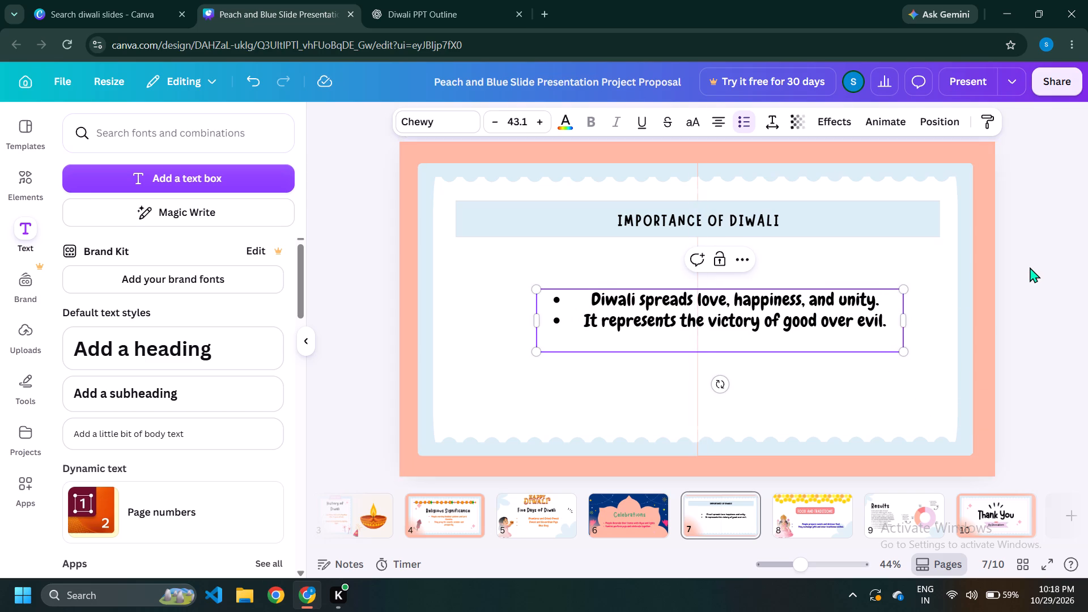
pyautogui.moveTo(780, 322); pyautogui.dragTo(760, 314)
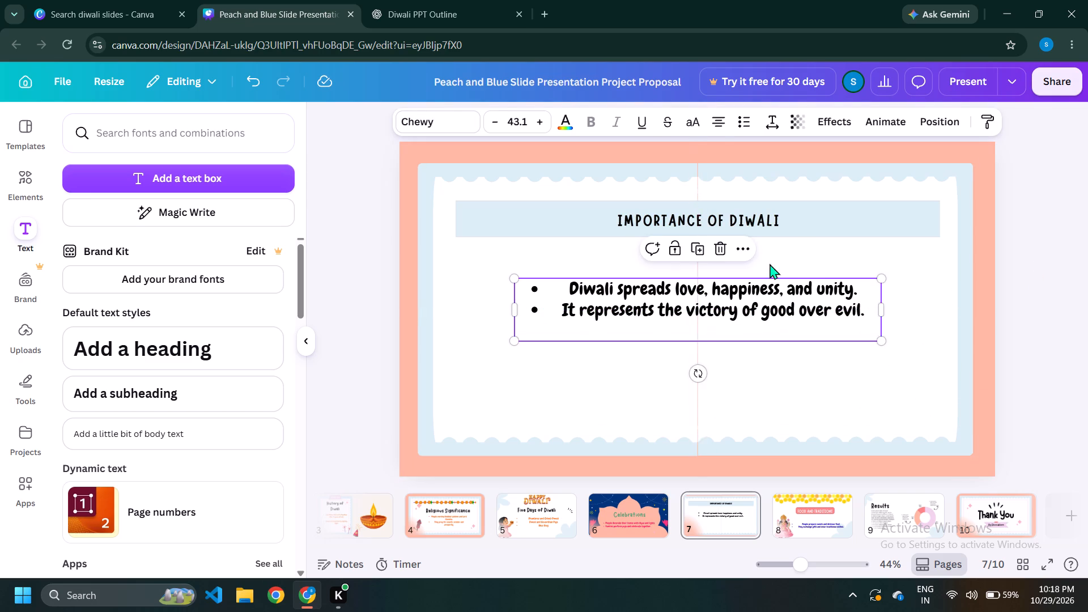
# Make the blue "Importance of Diwali" heading band taller, extending it down towards the bullet text.
pyautogui.click(800, 229)
pyautogui.click(789, 222)
pyautogui.moveTo(942, 239); pyautogui.dragTo(943, 240)
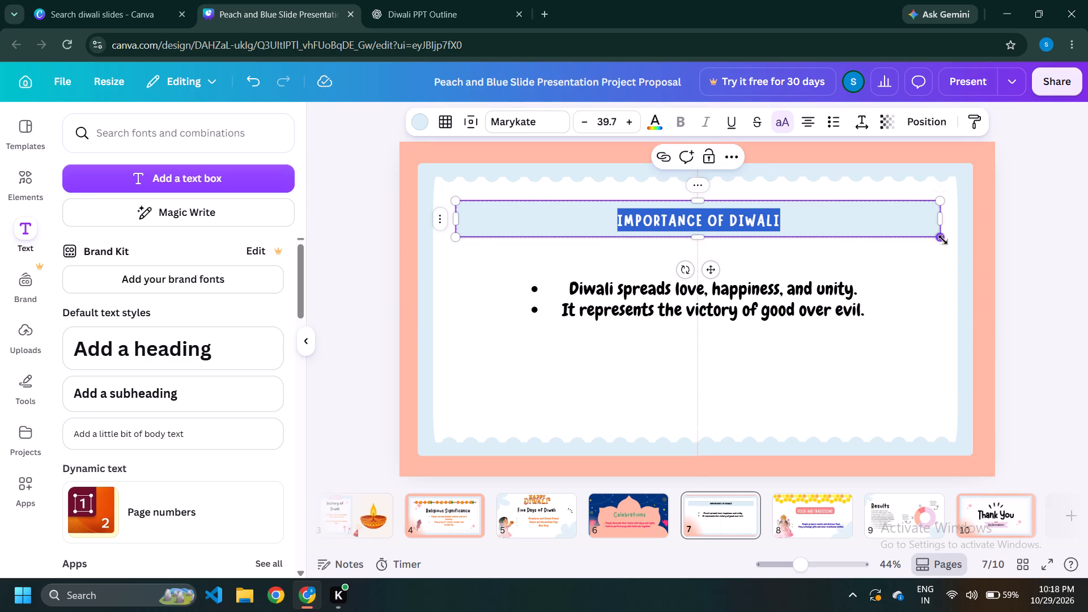
pyautogui.moveTo(943, 240); pyautogui.dragTo(940, 265)
# Increase the "Importance of Diwali" heading's font size to about 60.
pyautogui.click(793, 236)
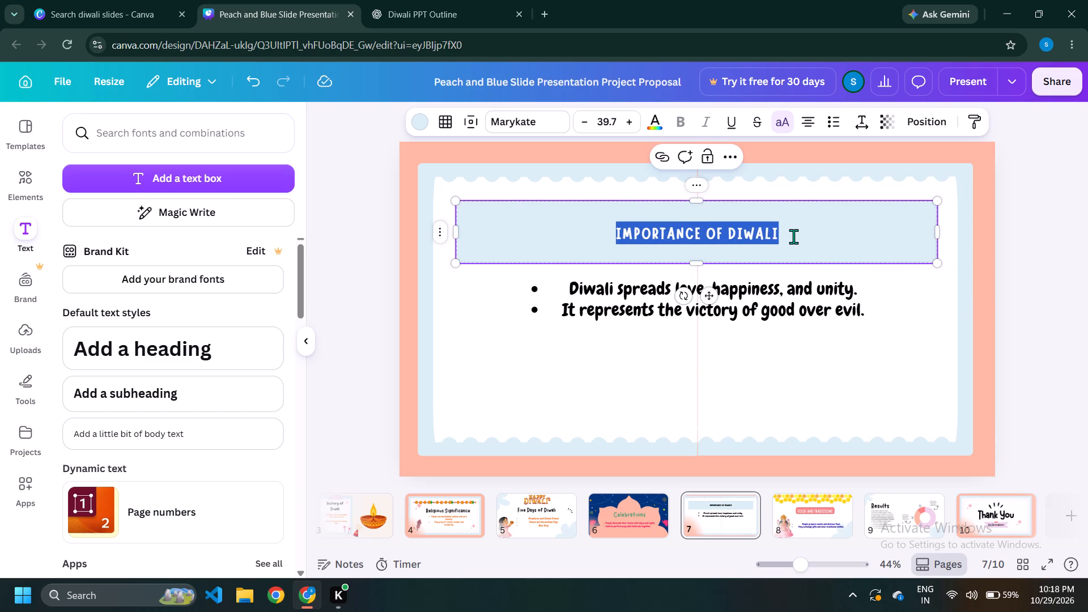
pyautogui.moveTo(791, 236); pyautogui.dragTo(577, 235)
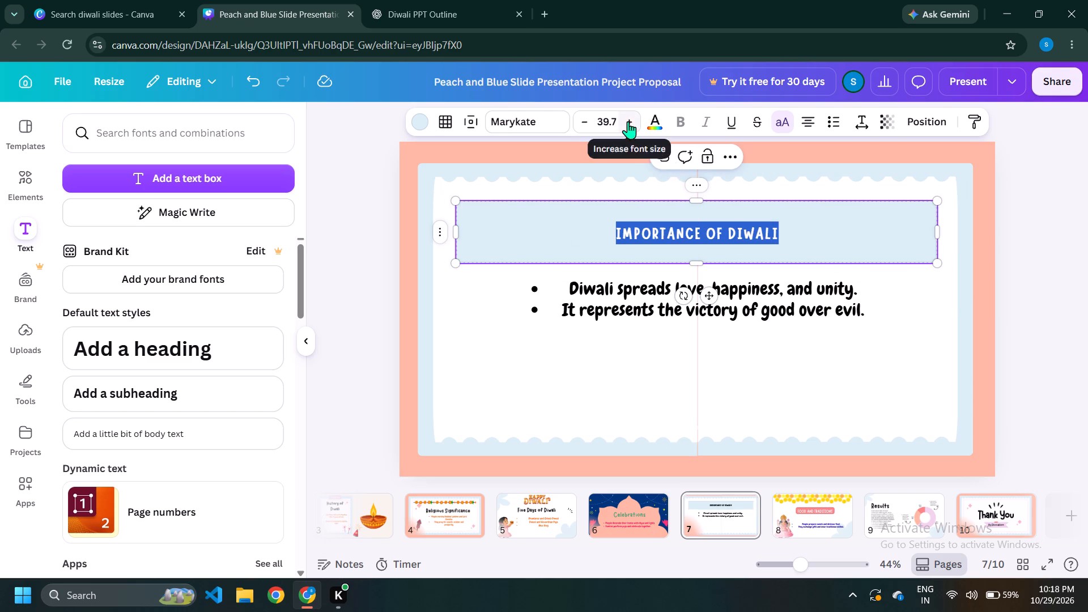
pyautogui.tripleClick(628, 121)
pyautogui.tripleClick(628, 121)
pyautogui.tripleClick(628, 121)
pyautogui.tripleClick(628, 121)
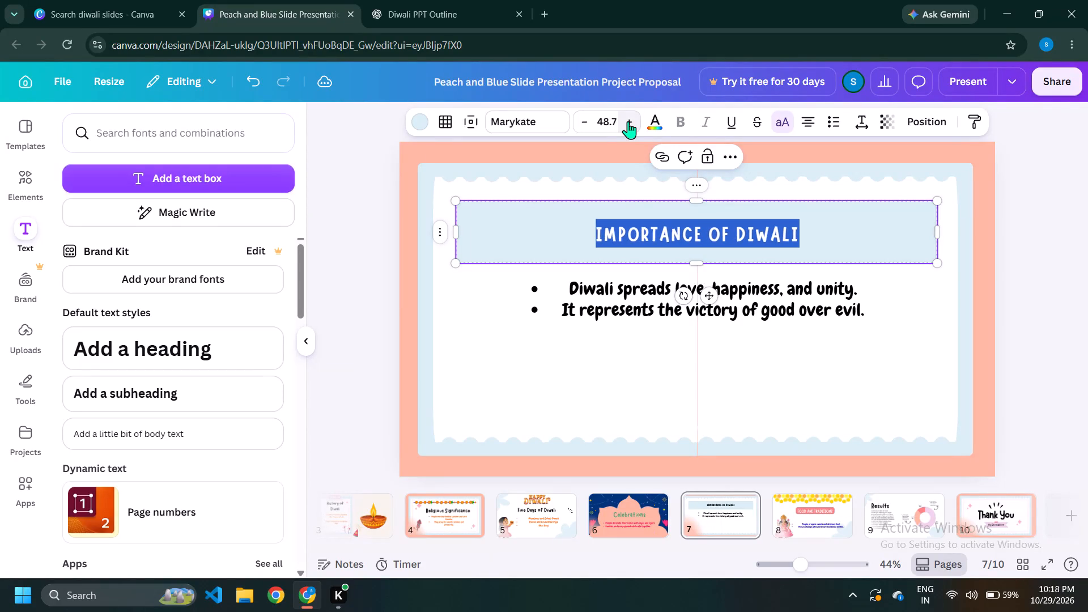
pyautogui.tripleClick(628, 121)
pyautogui.tripleClick(628, 121)
pyautogui.tripleClick(628, 121)
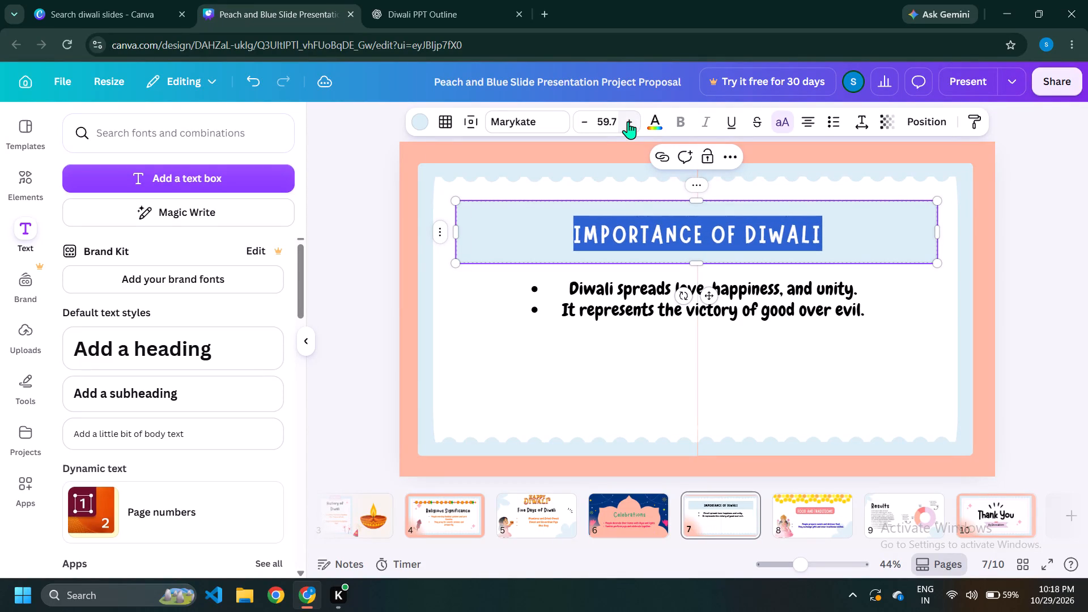
pyautogui.click(628, 121)
pyautogui.click(655, 432)
pyautogui.click(757, 363)
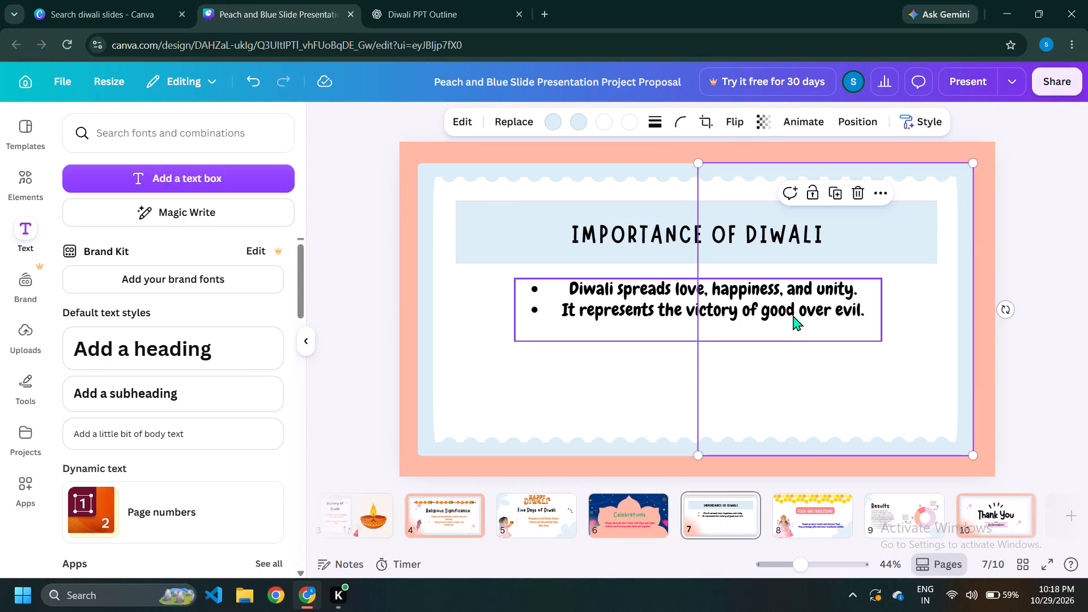
# Move the bullet text box slightly lower, enlarge its text to 45.8, and widen the box.
pyautogui.click(793, 315)
pyautogui.moveTo(792, 308); pyautogui.dragTo(796, 324)
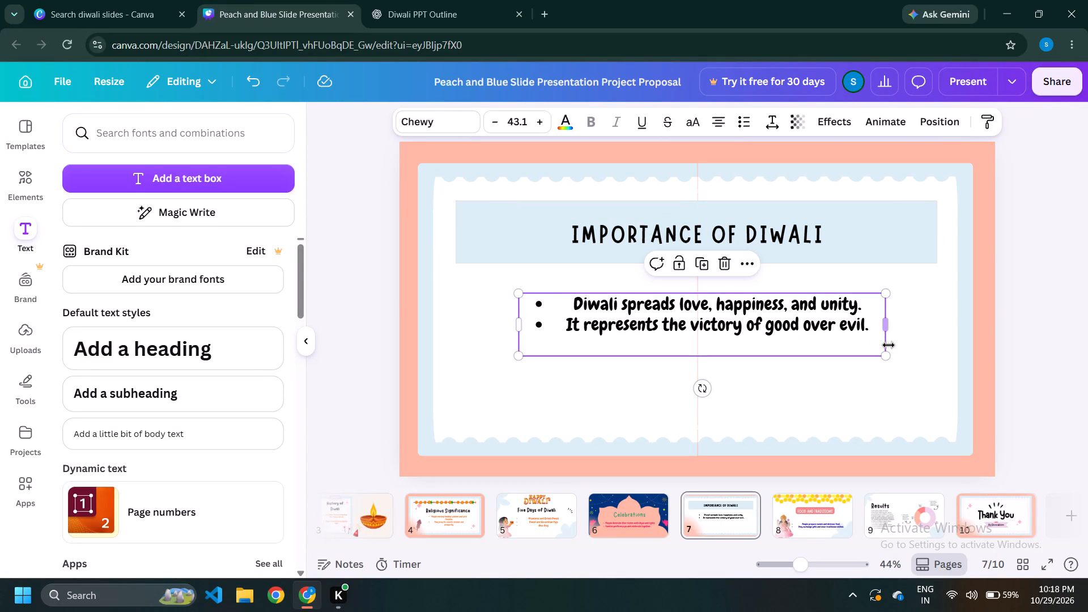
pyautogui.tripleClick(540, 117)
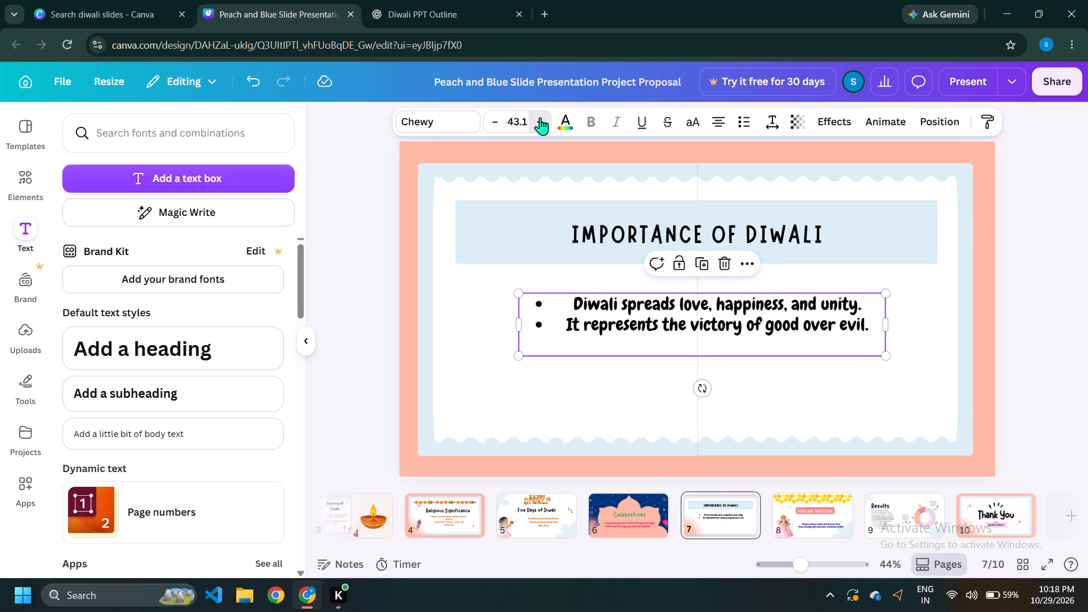
pyautogui.click(540, 117)
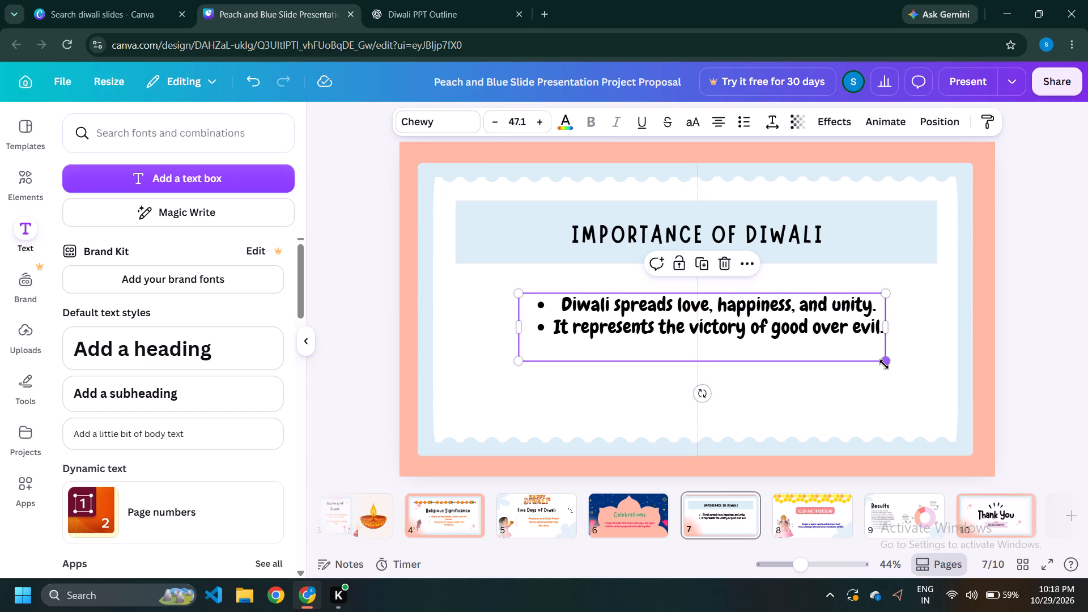
pyautogui.moveTo(884, 364); pyautogui.dragTo(873, 369)
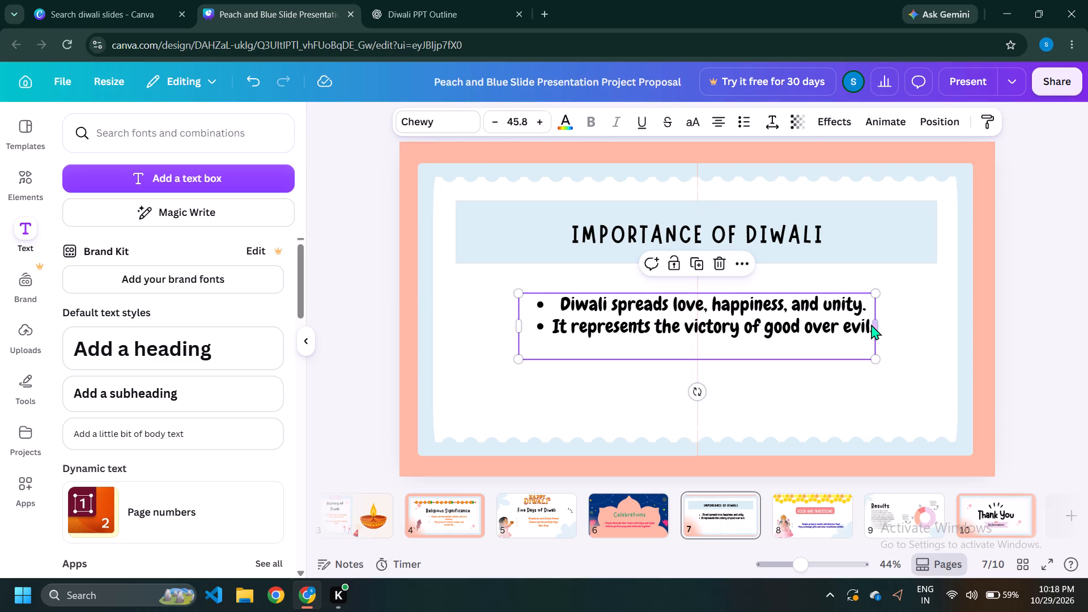
pyautogui.moveTo(877, 325); pyautogui.dragTo(924, 331)
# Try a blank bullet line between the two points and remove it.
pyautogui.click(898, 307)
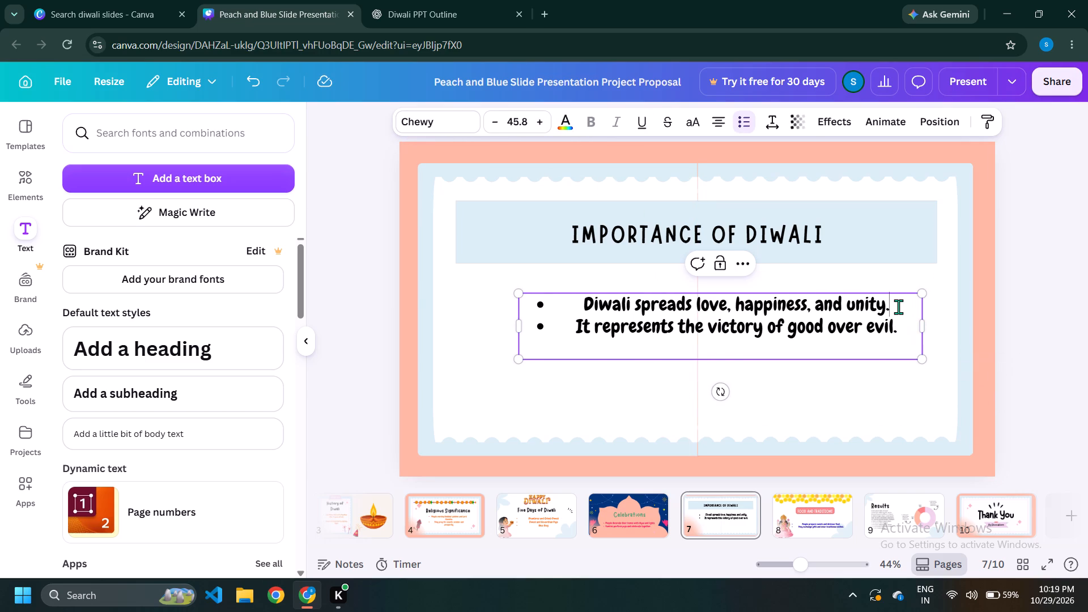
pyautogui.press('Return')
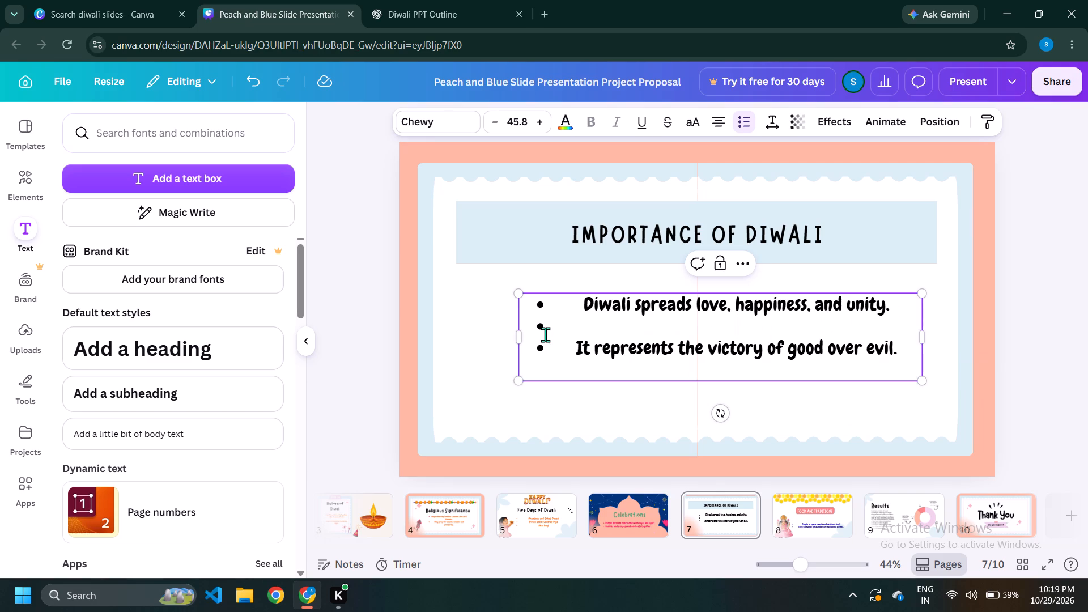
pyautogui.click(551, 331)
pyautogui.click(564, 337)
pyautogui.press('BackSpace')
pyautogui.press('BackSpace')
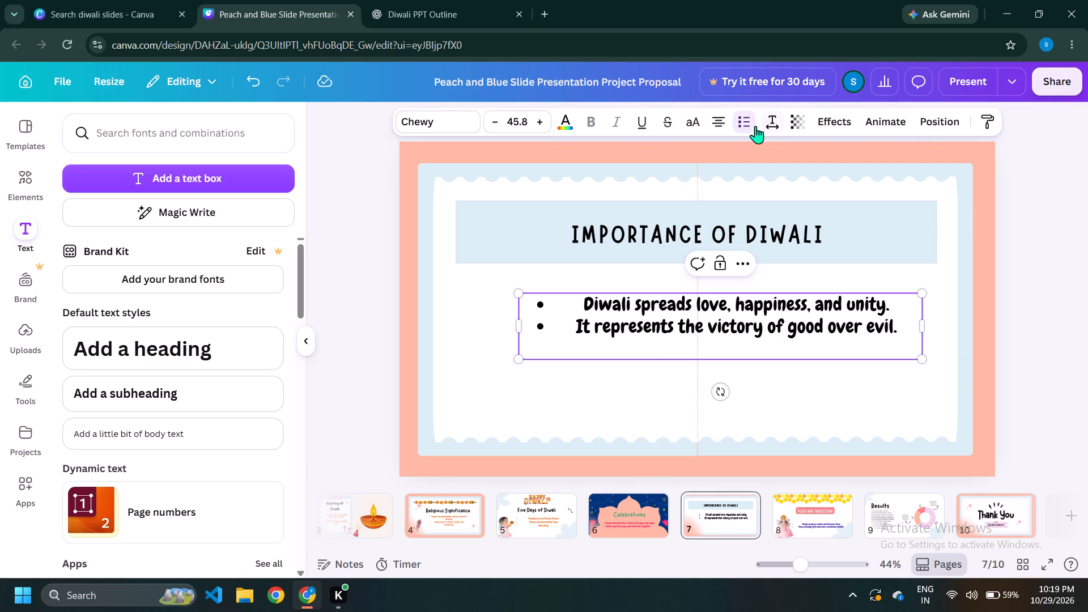
# Set the second bullet point's letter spacing to 20 and its line spacing to 1.55.
pyautogui.click(773, 123)
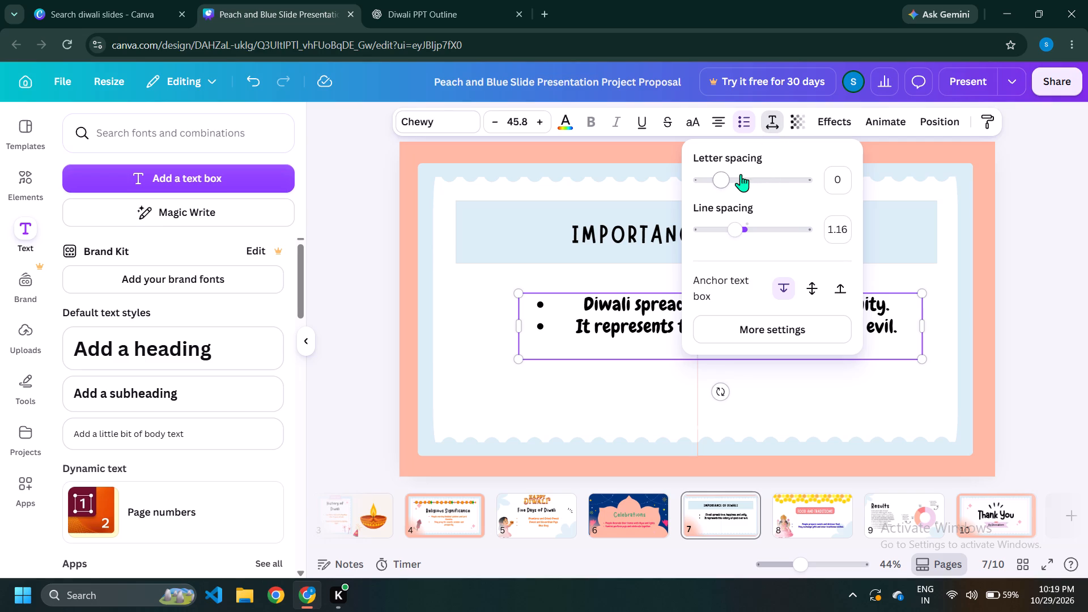
pyautogui.click(738, 187)
pyautogui.click(722, 181)
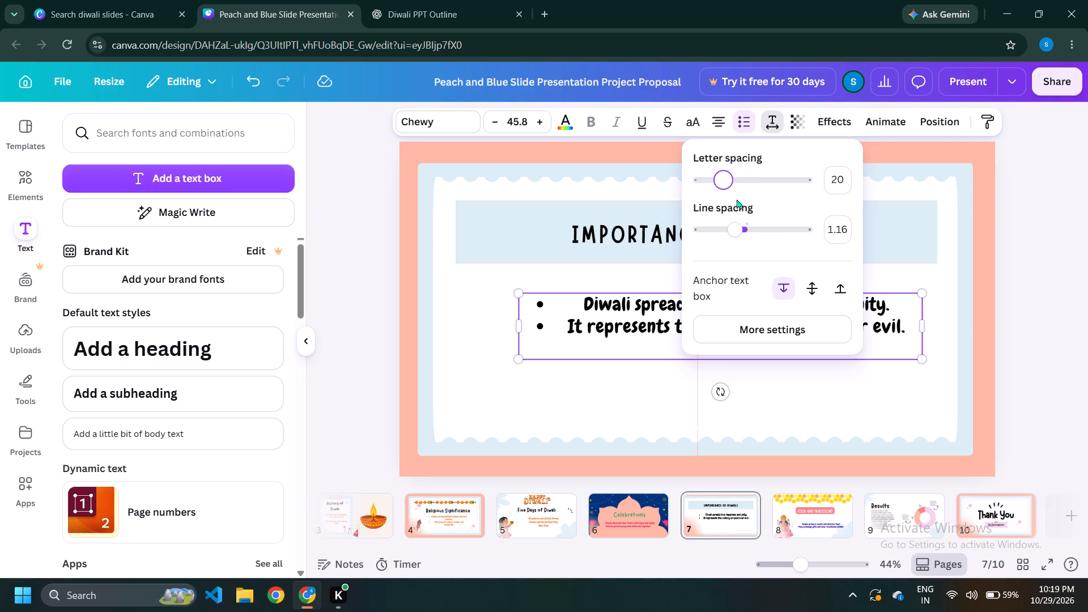
pyautogui.click(750, 229)
pyautogui.click(754, 228)
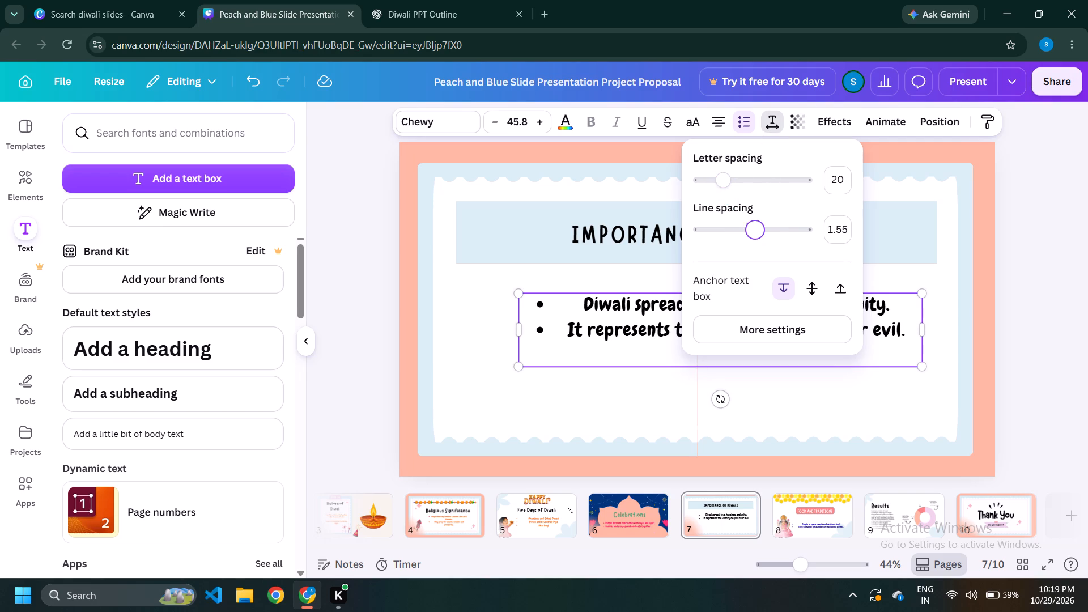
pyautogui.click(760, 230)
pyautogui.click(1034, 226)
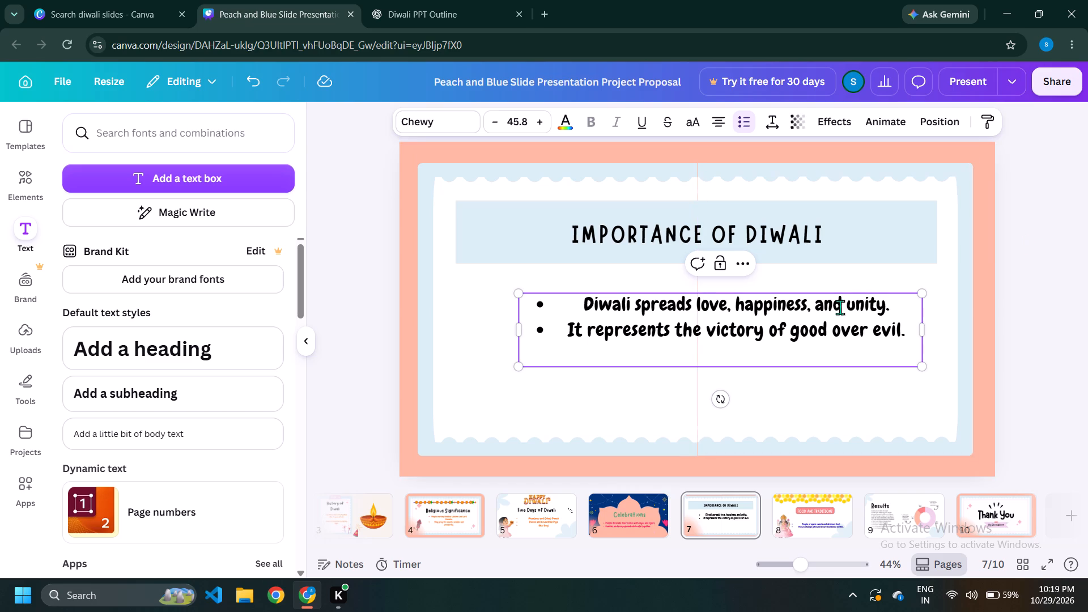
# Recolour the text of both bullet points vivid pink, #ff327a.
pyautogui.click(905, 344)
pyautogui.moveTo(906, 337); pyautogui.dragTo(546, 303)
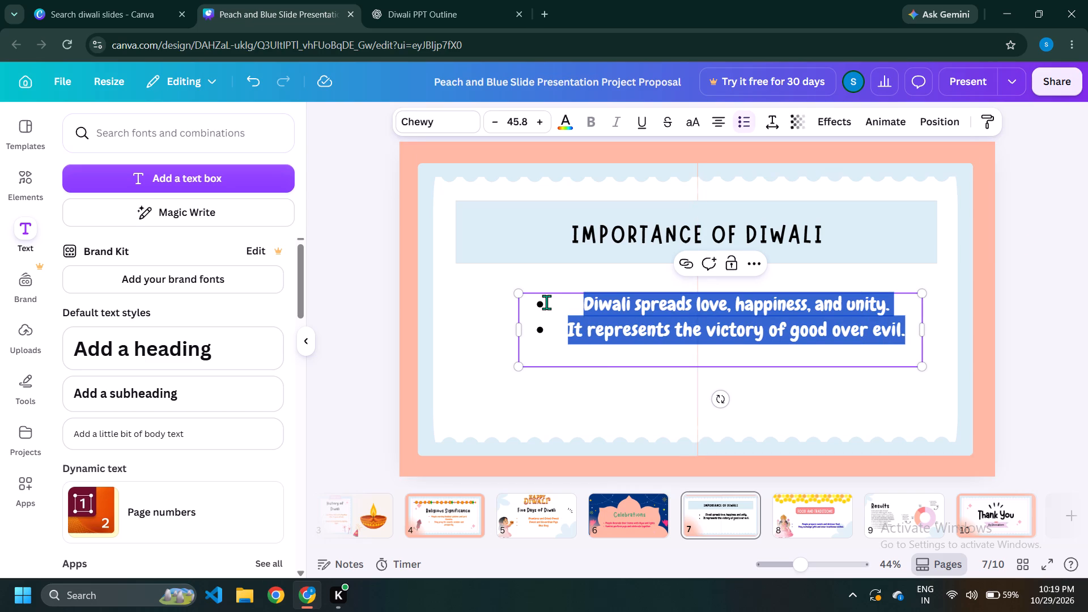
pyautogui.click(567, 129)
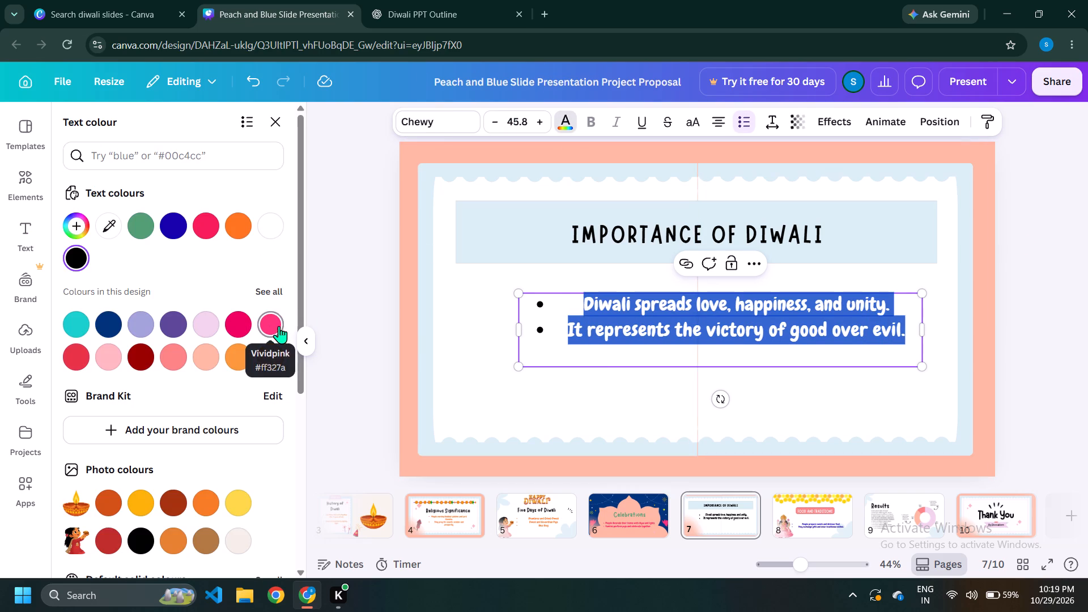
pyautogui.click(292, 326)
pyautogui.click(261, 328)
# Recolour both bullet points, including their bullet markers, with the deeper magenta-pink already used in the design.
pyautogui.click(556, 335)
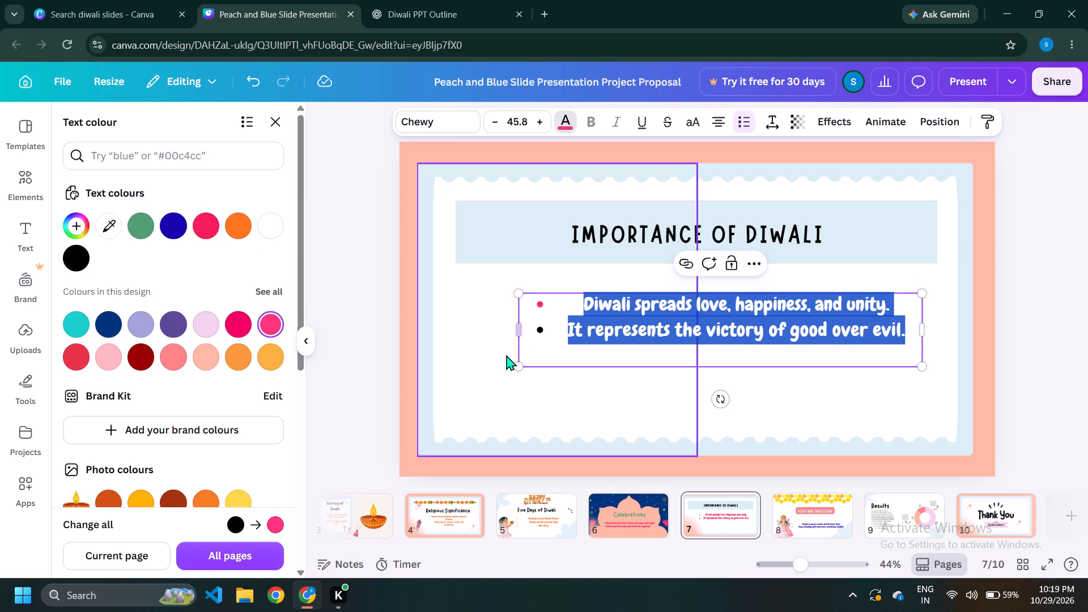
pyautogui.click(533, 332)
pyautogui.click(893, 336)
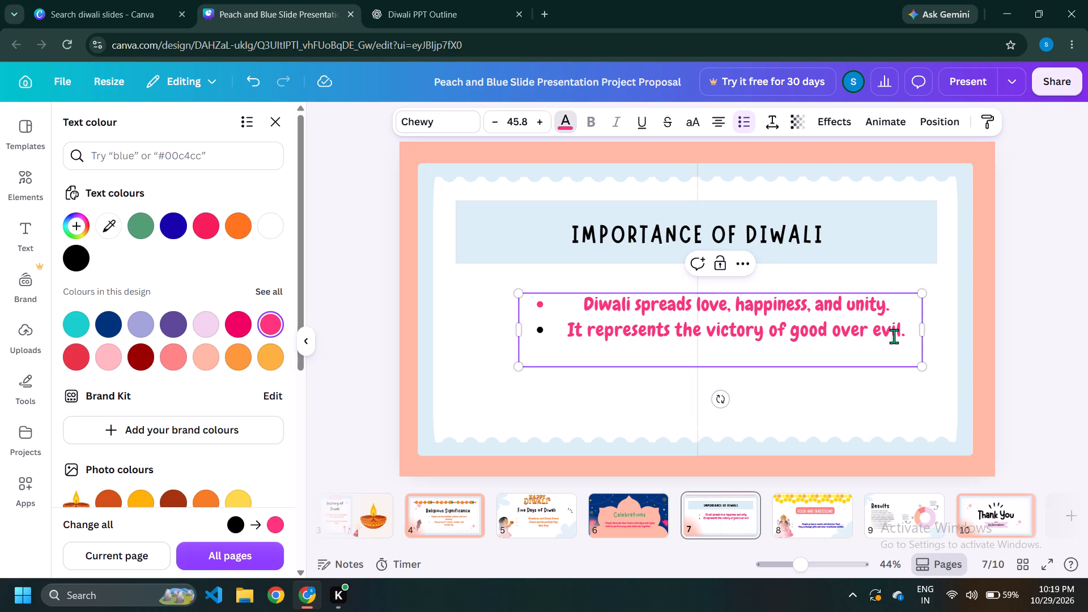
pyautogui.hotkey('ctrl', 'a')
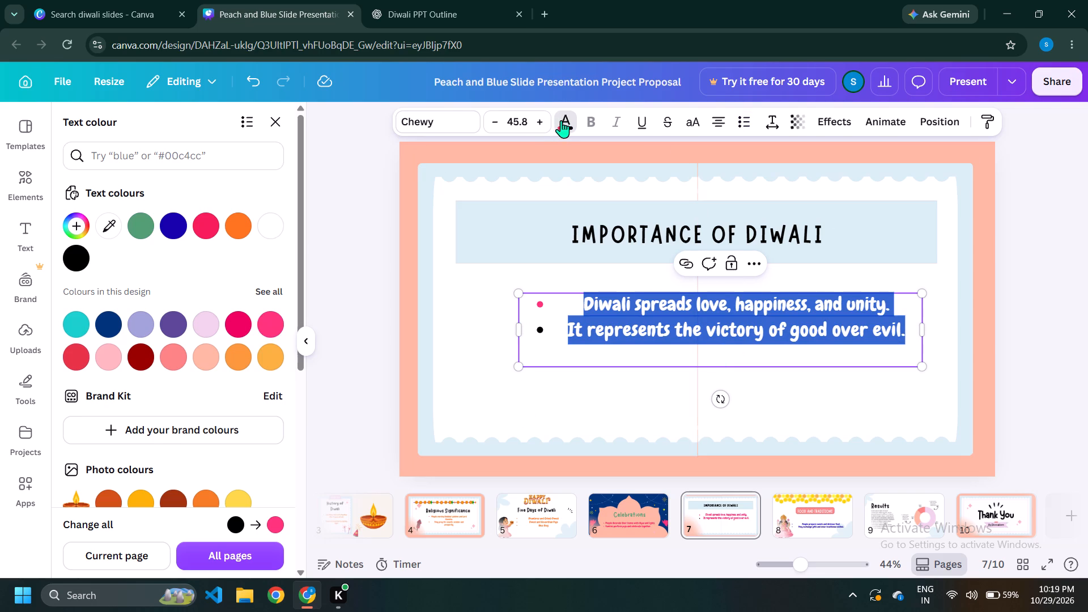
pyautogui.click(561, 120)
pyautogui.click(566, 120)
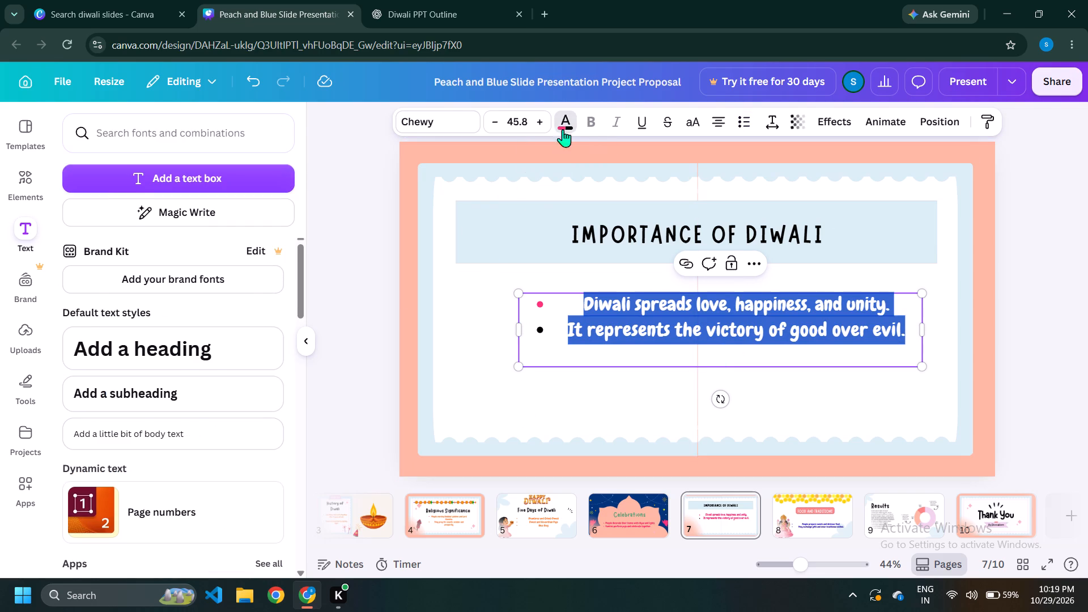
pyautogui.click(244, 324)
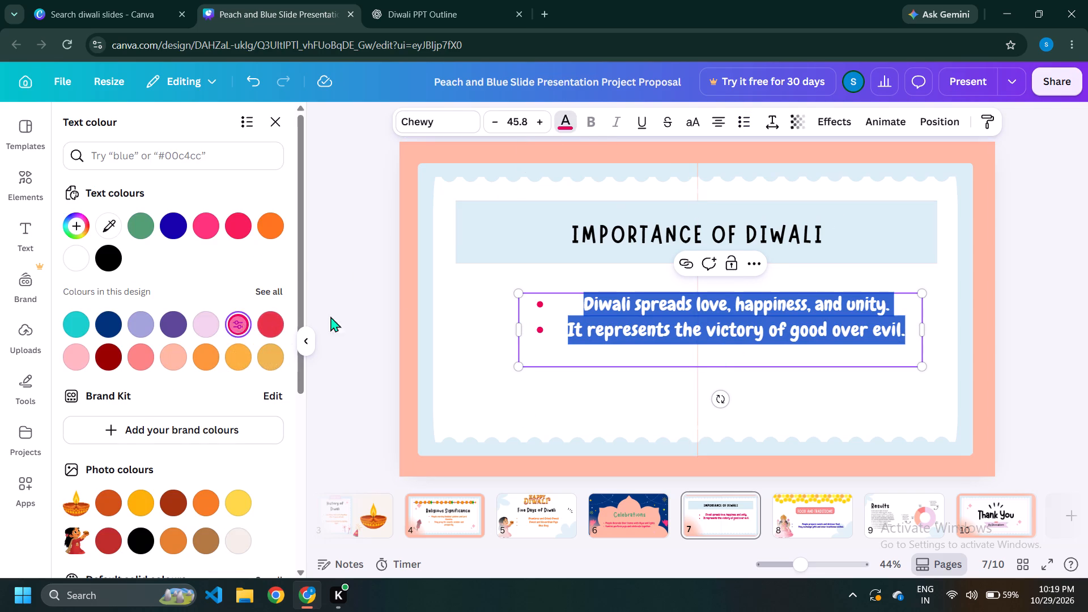
pyautogui.click(446, 318)
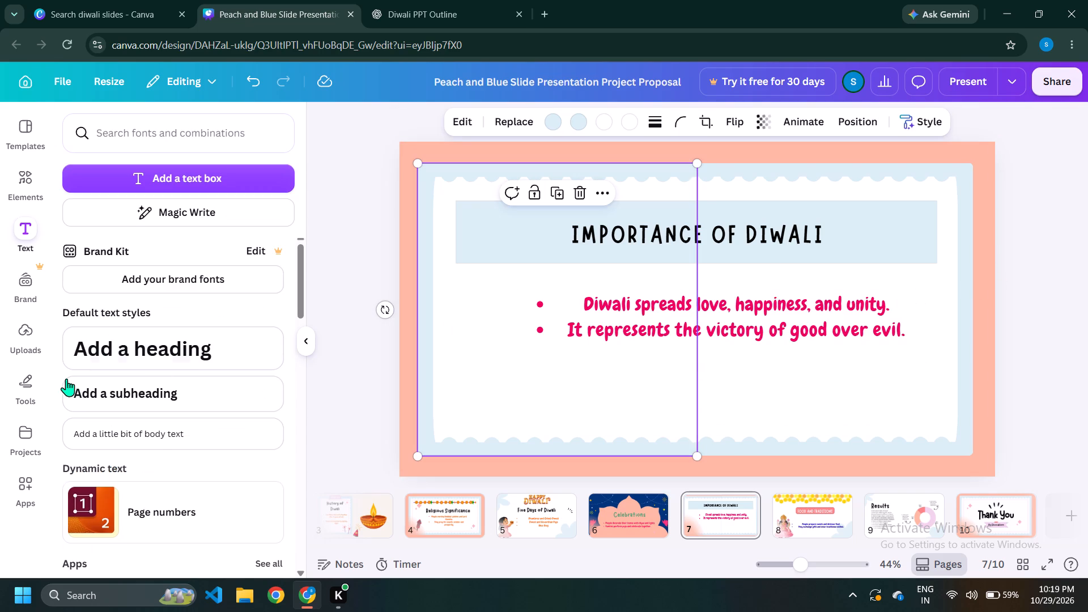
# Add the hanging teal and pink lantern graphic from the diwali results and place it along the slide's left edge.
pyautogui.scroll(-5, 67, 378)
pyautogui.scroll(3, 87, 376)
pyautogui.scroll(-9, 87, 376)
pyautogui.scroll(14, 87, 377)
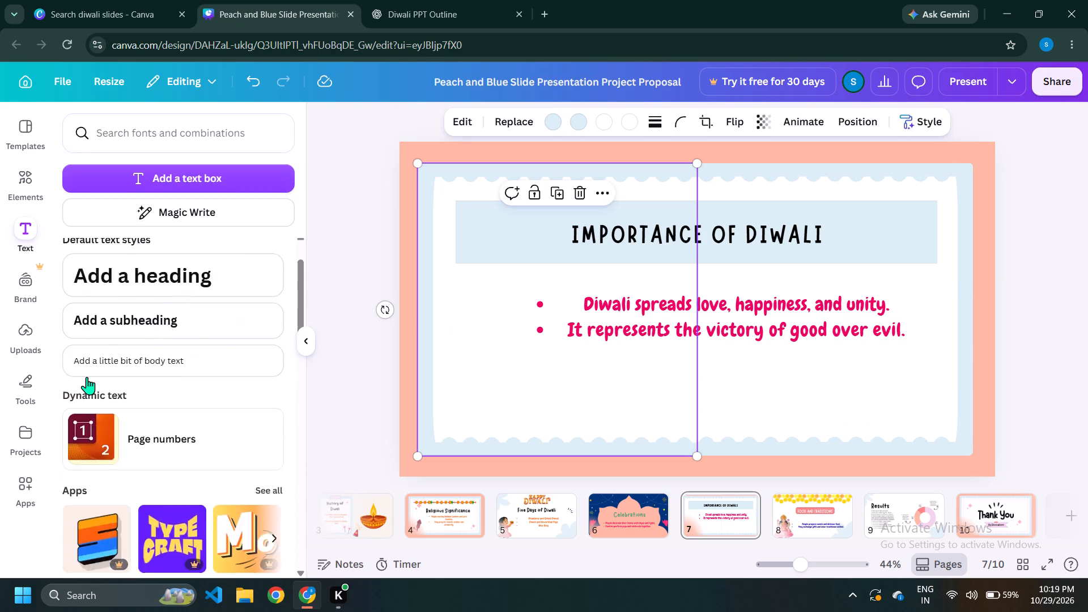
pyautogui.scroll(4, 87, 377)
pyautogui.click(29, 173)
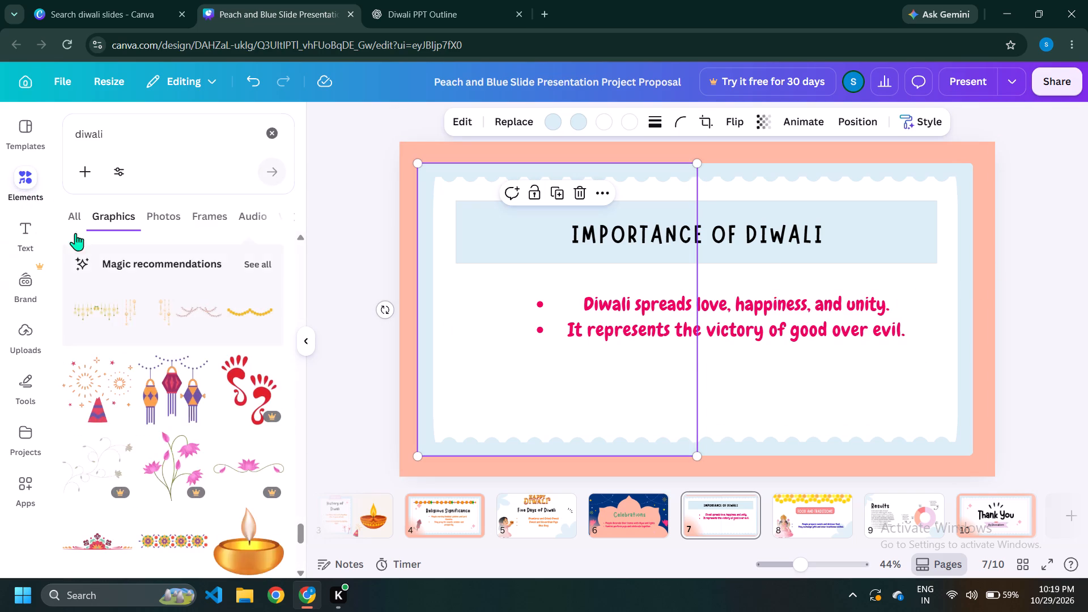
pyautogui.scroll(-12, 130, 320)
pyautogui.scroll(1, 137, 350)
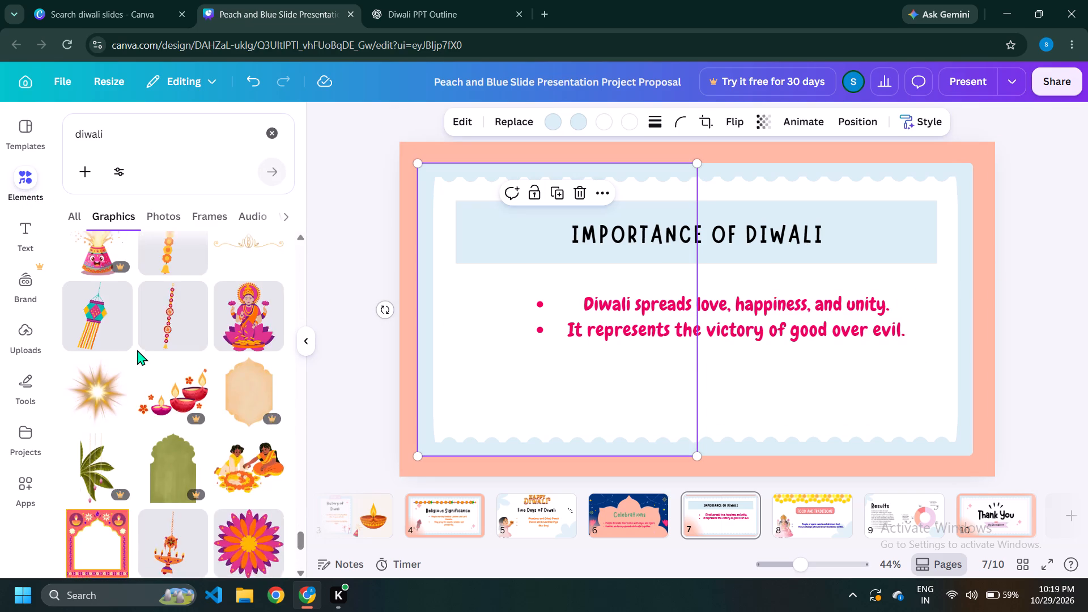
pyautogui.scroll(4, 134, 346)
pyautogui.scroll(-7, 134, 346)
pyautogui.scroll(3, 135, 350)
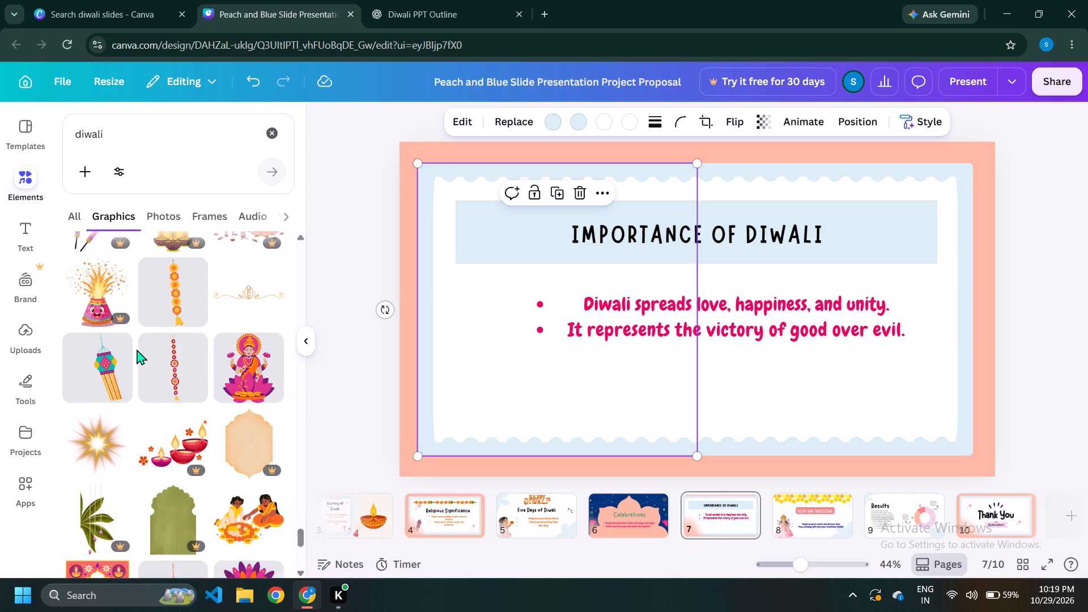
pyautogui.click(97, 389)
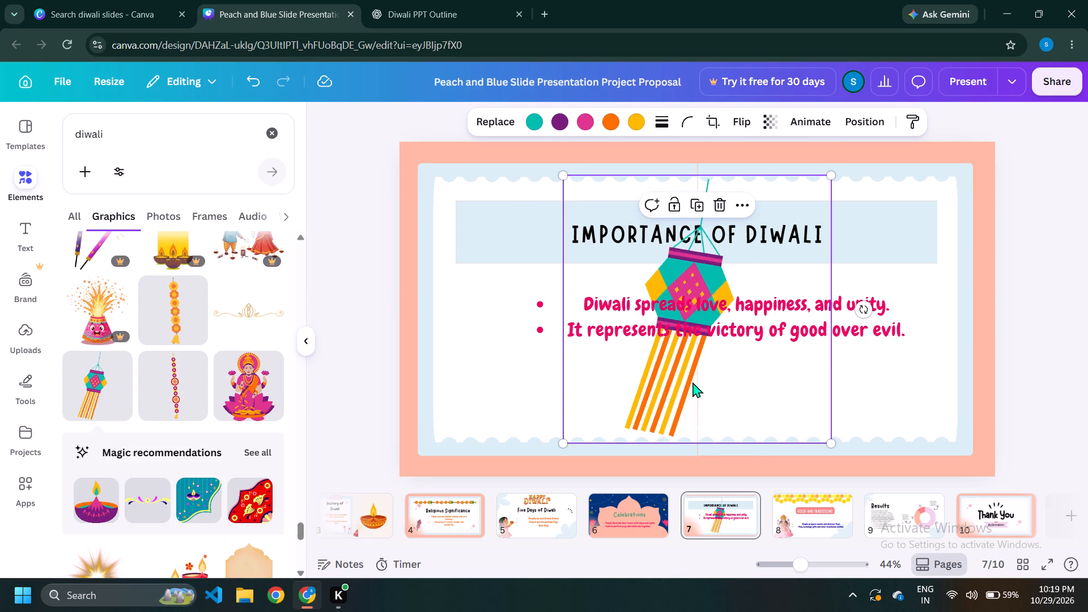
pyautogui.moveTo(694, 385); pyautogui.dragTo(456, 397)
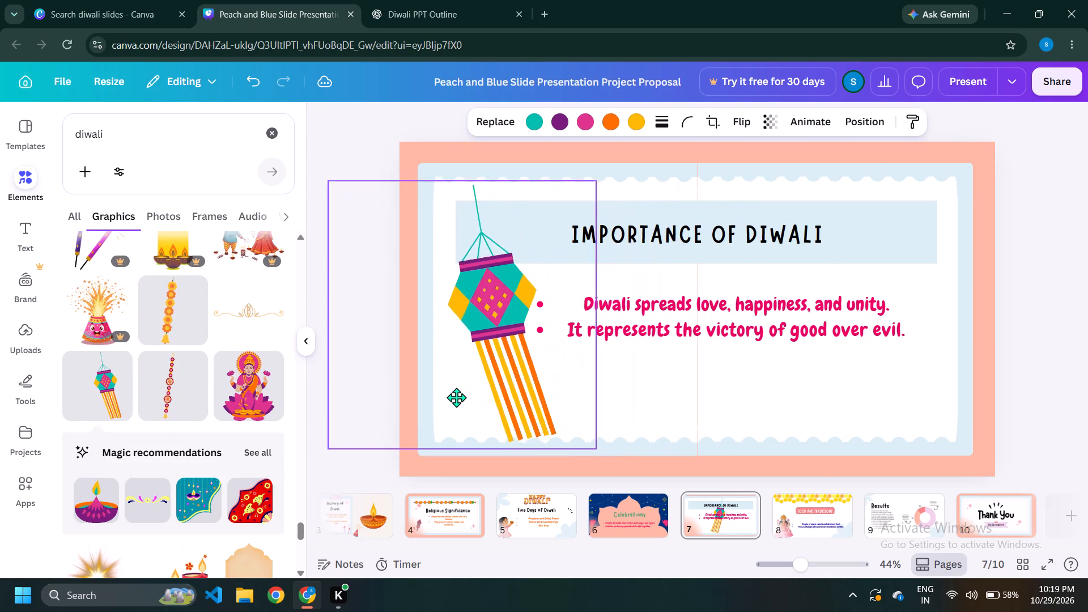
pyautogui.moveTo(456, 397); pyautogui.dragTo(456, 406)
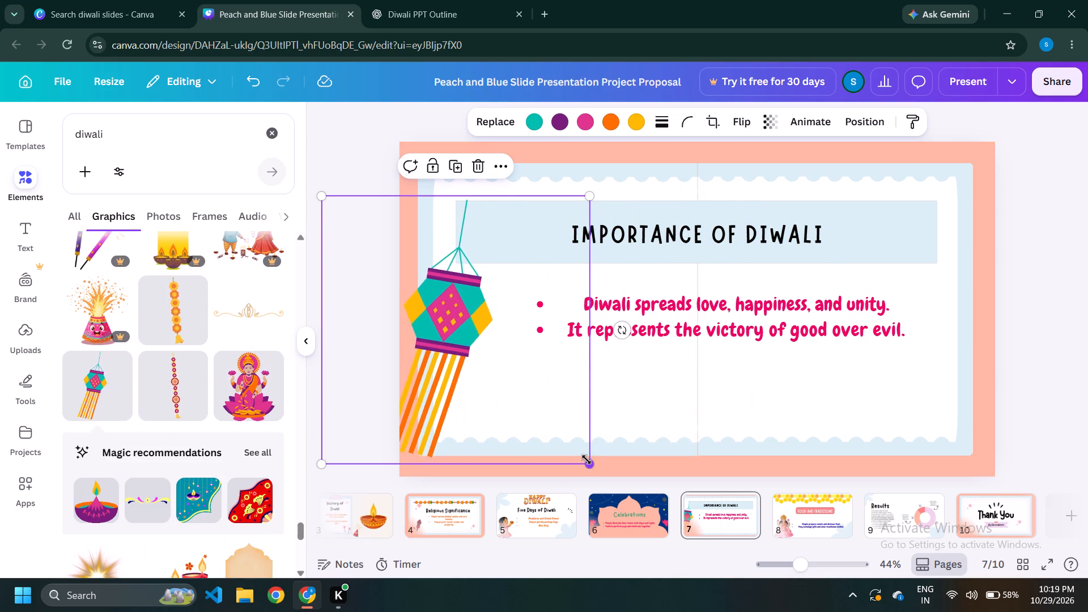
pyautogui.moveTo(499, 358); pyautogui.dragTo(498, 328)
# Add the recommended purple diya graphic, shrink it to a small icon, and place it in the slide's lower-right corner.
pyautogui.scroll(-1, 197, 348)
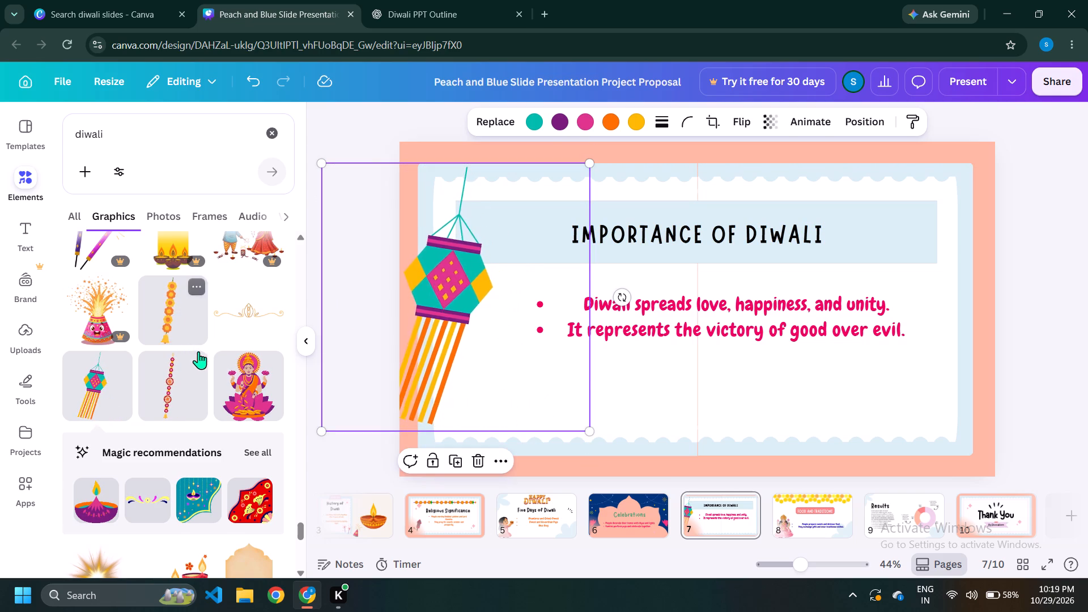
pyautogui.scroll(-1, 198, 351)
pyautogui.scroll(1, 198, 352)
pyautogui.scroll(-2, 198, 352)
pyautogui.scroll(1, 198, 352)
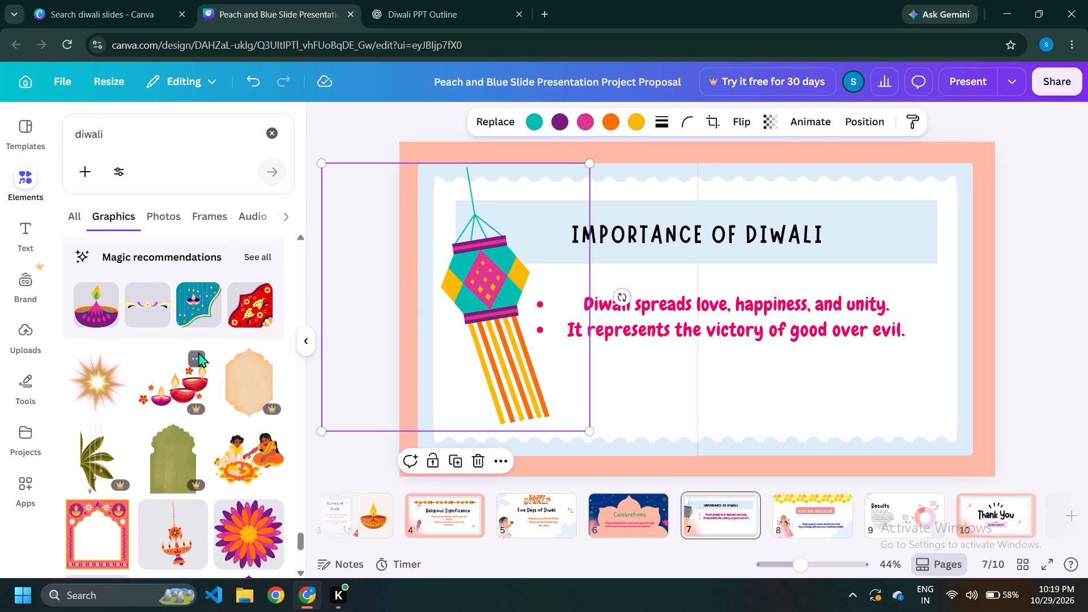
pyautogui.scroll(1, 198, 352)
pyautogui.scroll(-1, 198, 352)
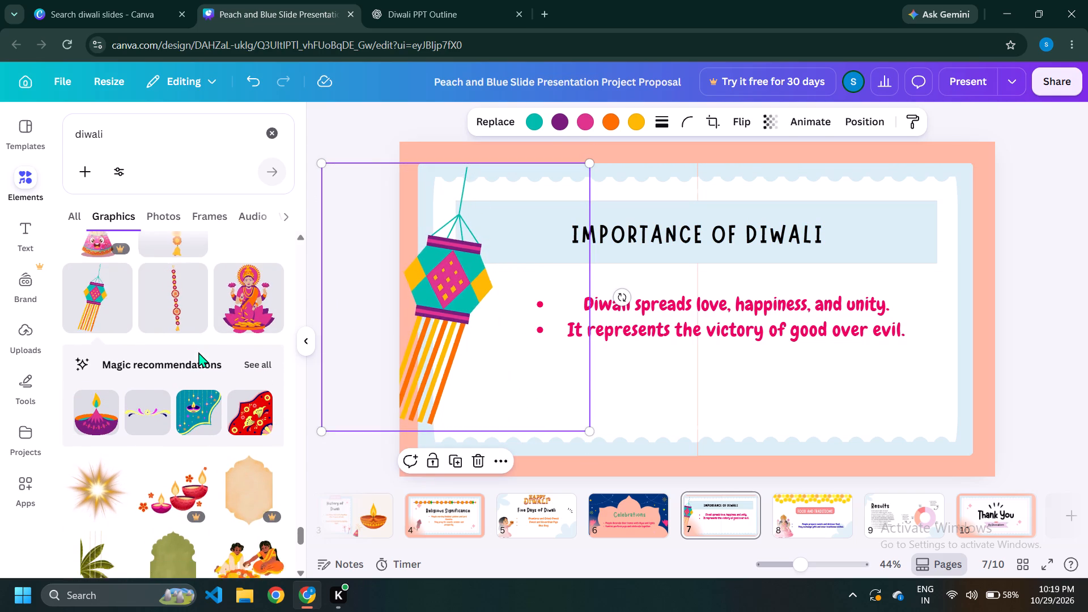
pyautogui.scroll(-1, 198, 352)
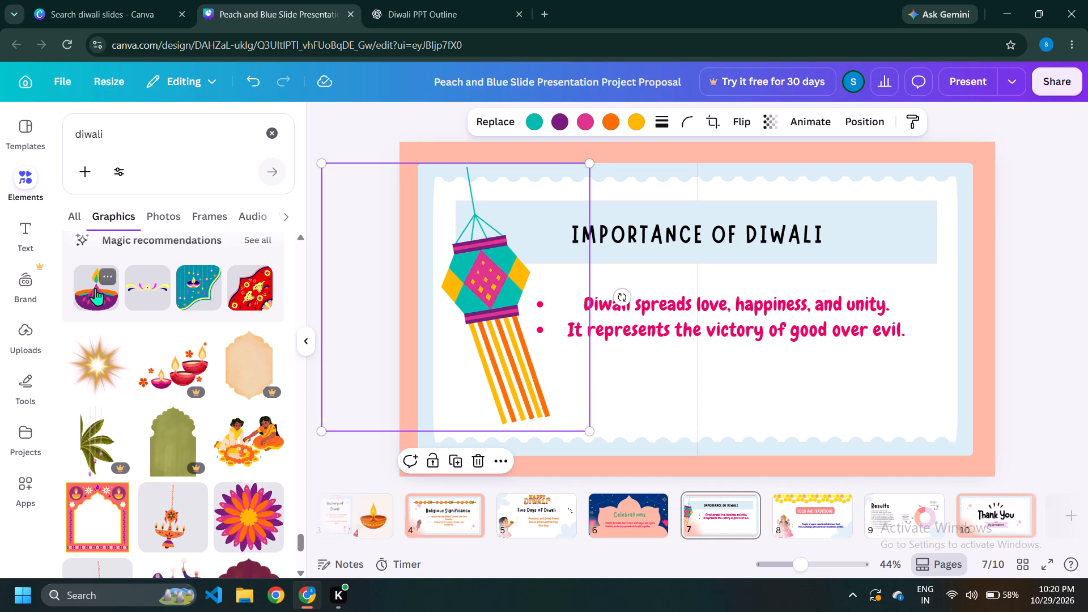
pyautogui.click(95, 288)
pyautogui.moveTo(834, 446); pyautogui.dragTo(779, 393)
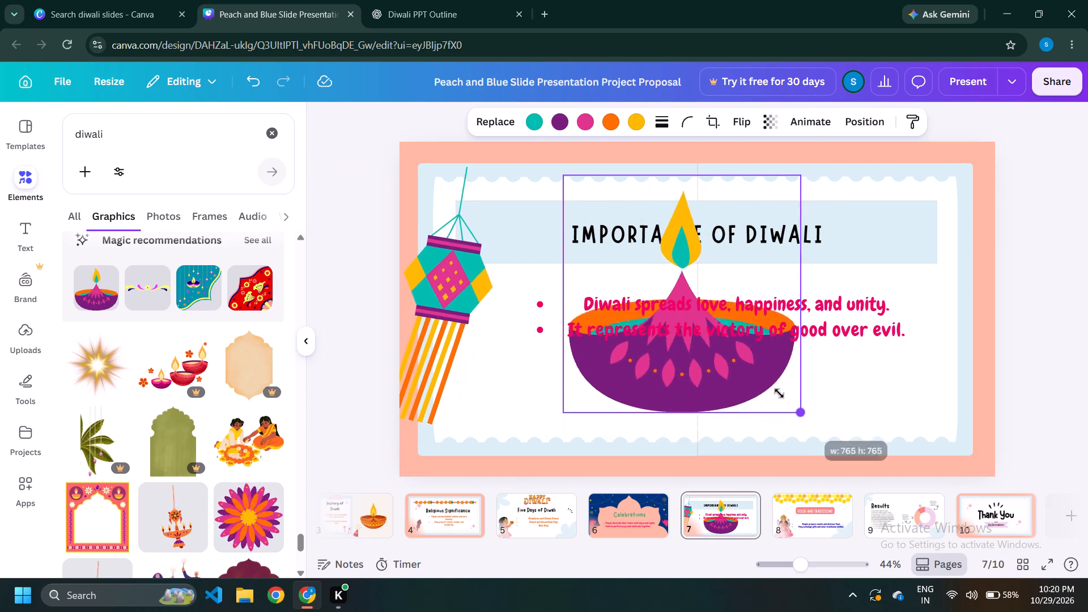
pyautogui.moveTo(779, 393); pyautogui.dragTo(597, 261)
pyautogui.moveTo(585, 216); pyautogui.dragTo(886, 402)
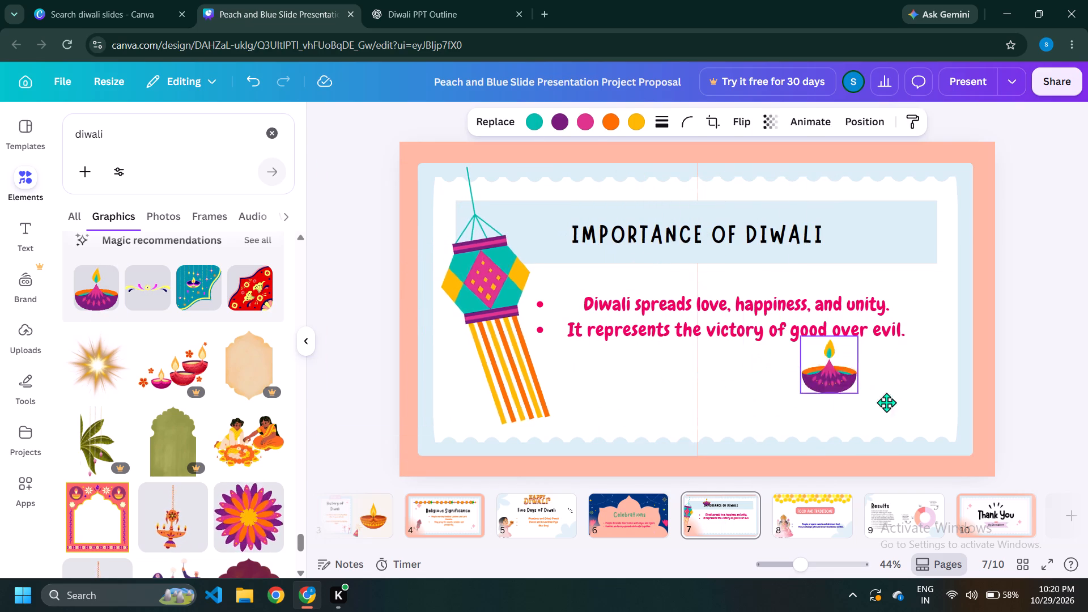
pyautogui.moveTo(886, 402); pyautogui.dragTo(898, 405)
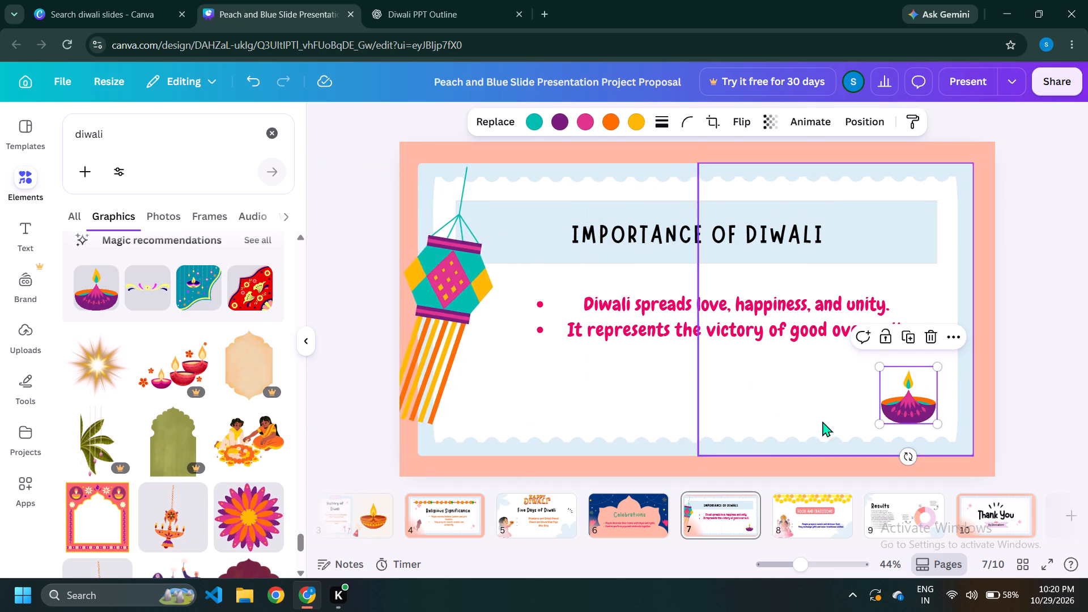
# Replace the "Results" title on slide 9 with "Eco-Friendly Diwali", copied from the Slide 9 heading in the ChatGPT outline.
pyautogui.scroll(-3, 203, 413)
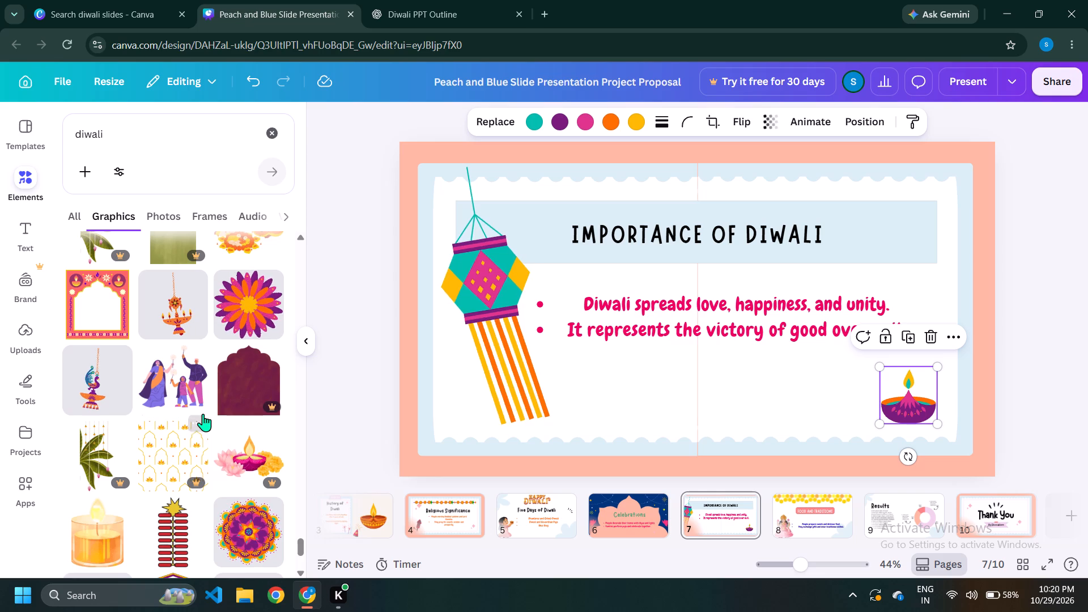
pyautogui.click(811, 515)
pyautogui.click(923, 518)
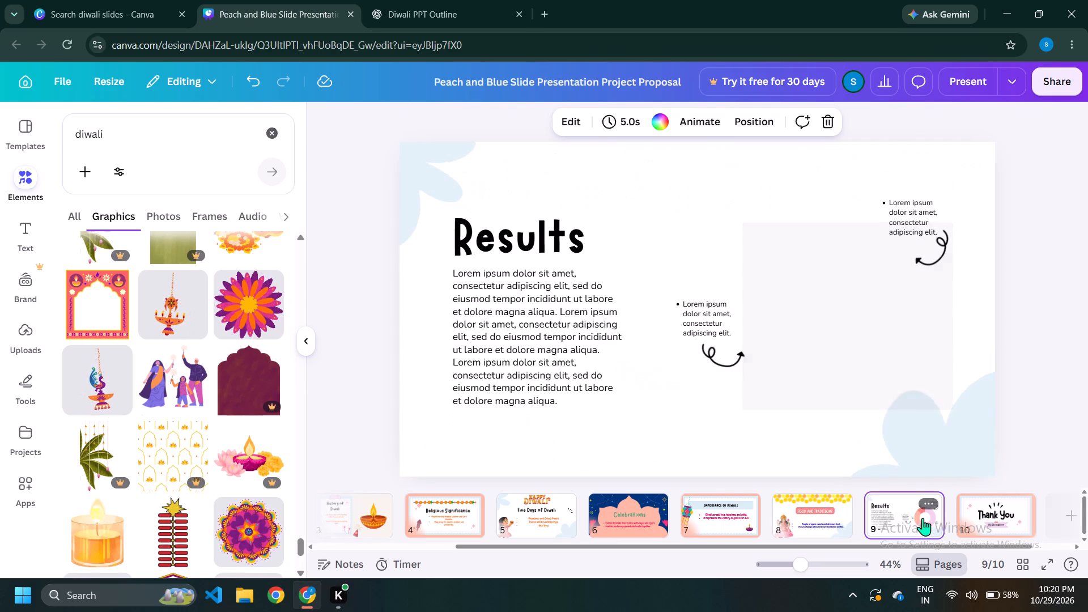
pyautogui.click(414, 0)
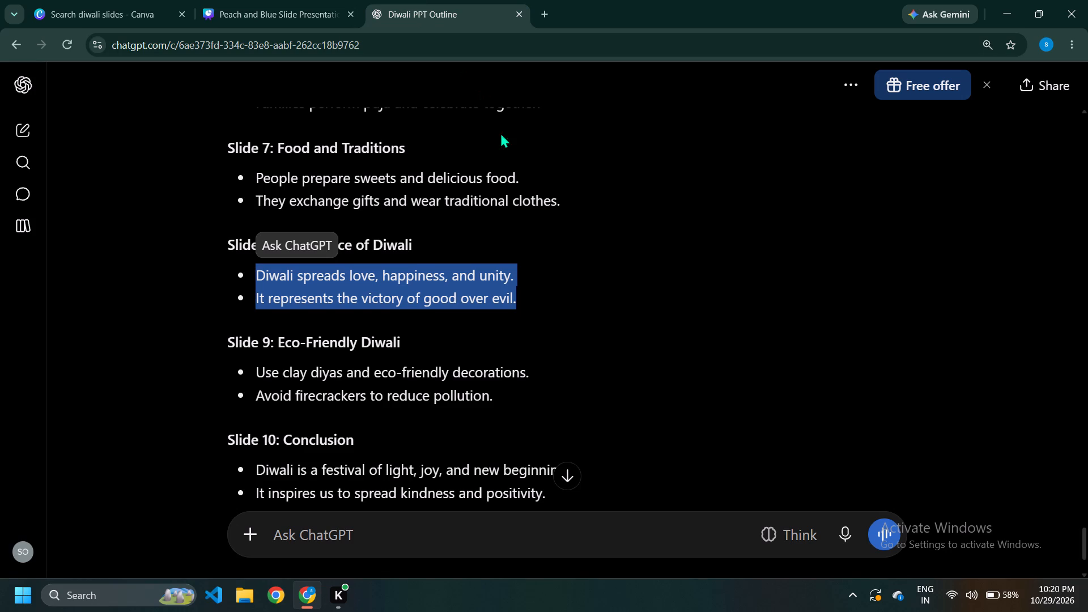
pyautogui.click(671, 281)
pyautogui.moveTo(402, 340); pyautogui.dragTo(390, 344)
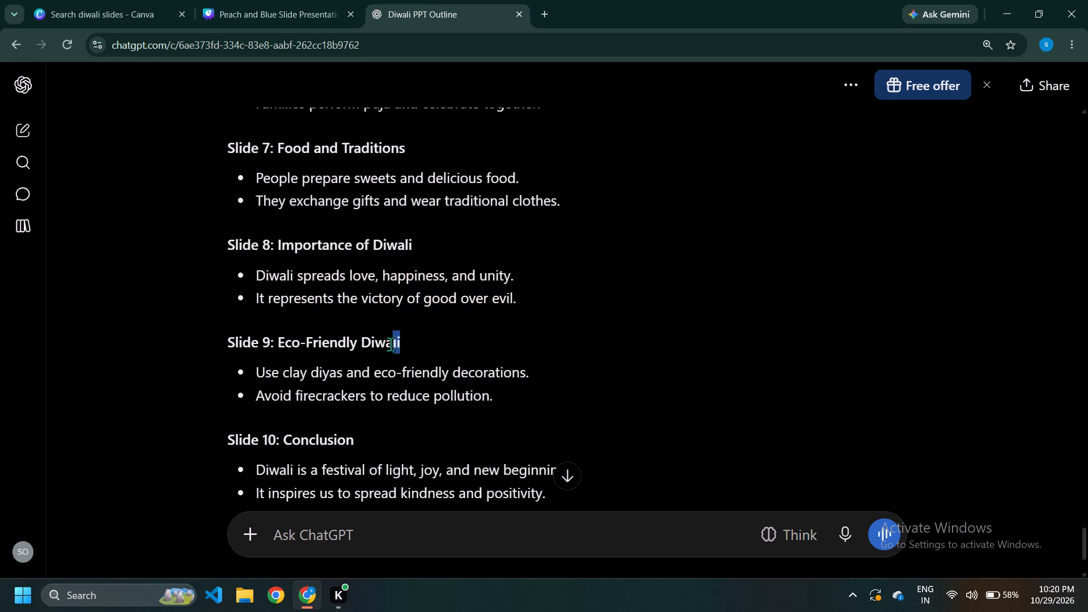
pyautogui.moveTo(390, 344); pyautogui.dragTo(278, 350)
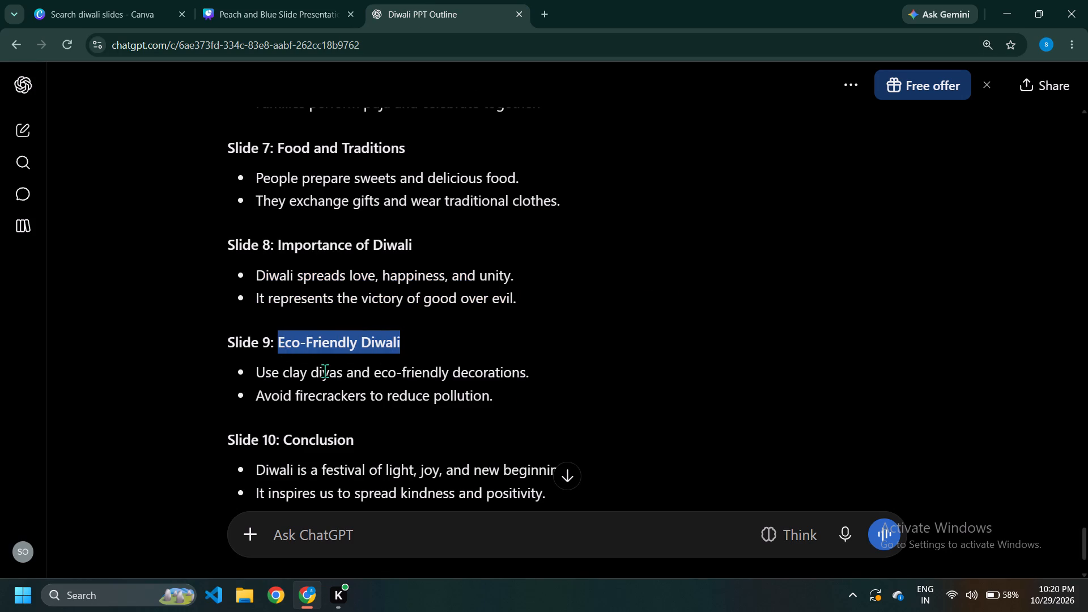
pyautogui.hotkey('ctrl', 'c')
pyautogui.click(294, 0)
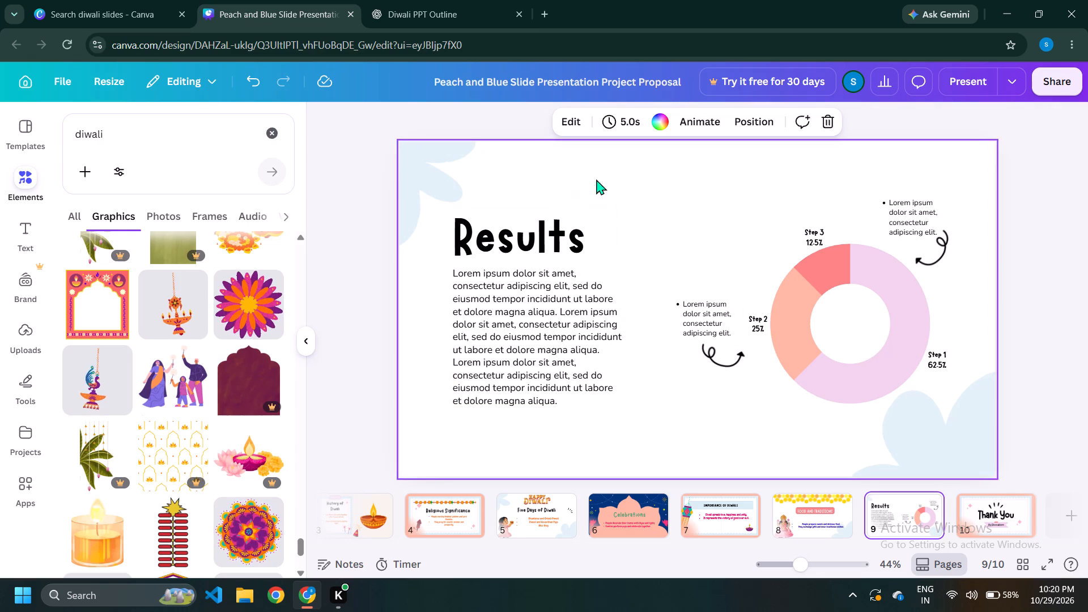
pyautogui.doubleClick(534, 237)
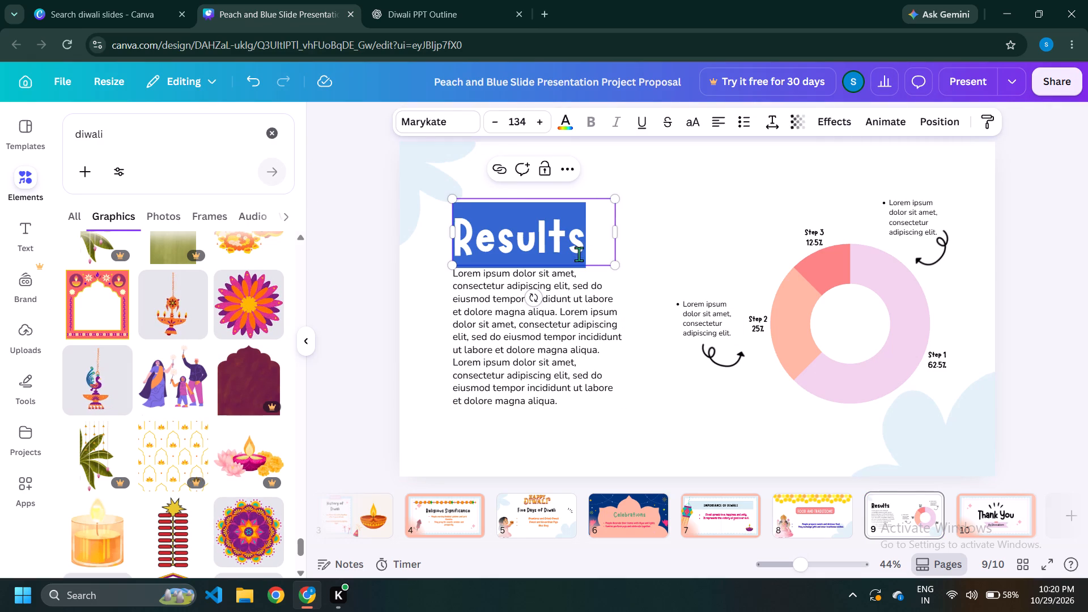
pyautogui.hotkey('ctrl', 'v')
# Delete the donut chart, both small bulleted placeholder notes and both curly arrows from slide 9.
pyautogui.click(871, 295)
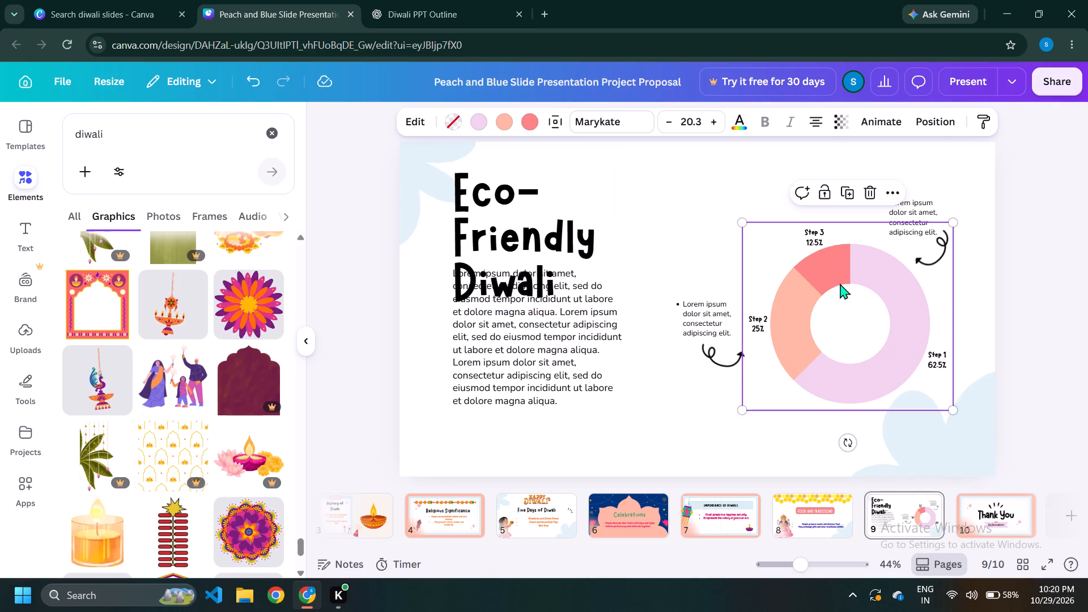
pyautogui.click(879, 192)
pyautogui.click(899, 210)
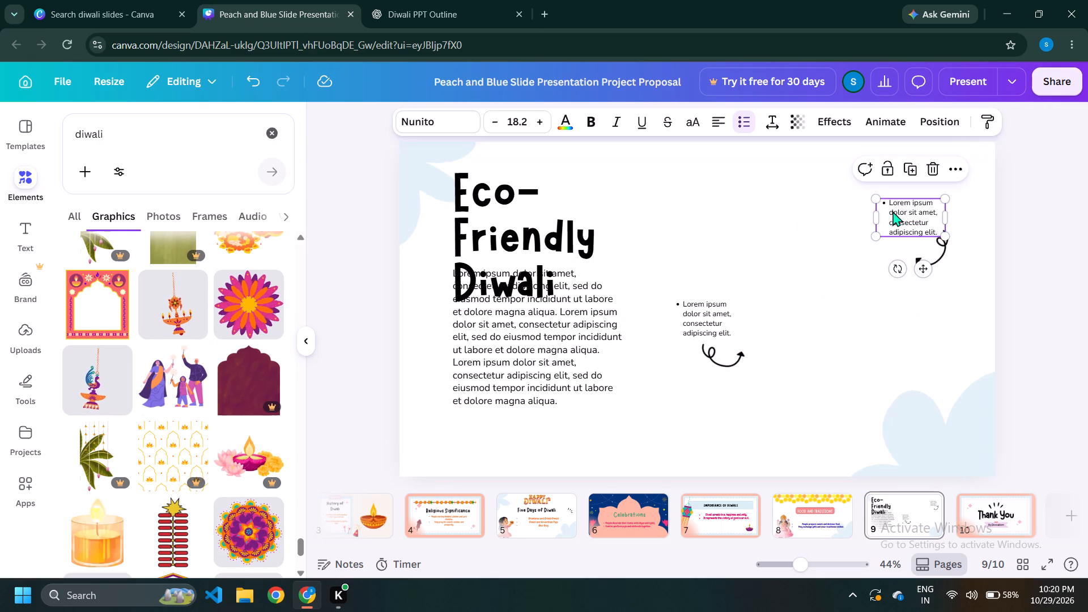
pyautogui.click(928, 174)
pyautogui.click(929, 251)
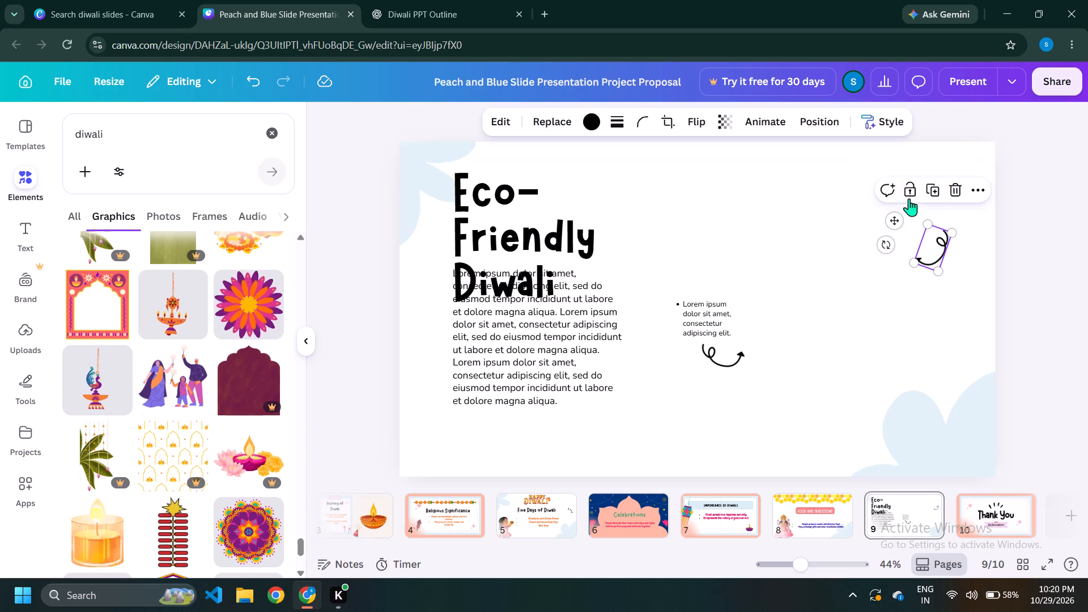
pyautogui.click(949, 192)
pyautogui.click(686, 306)
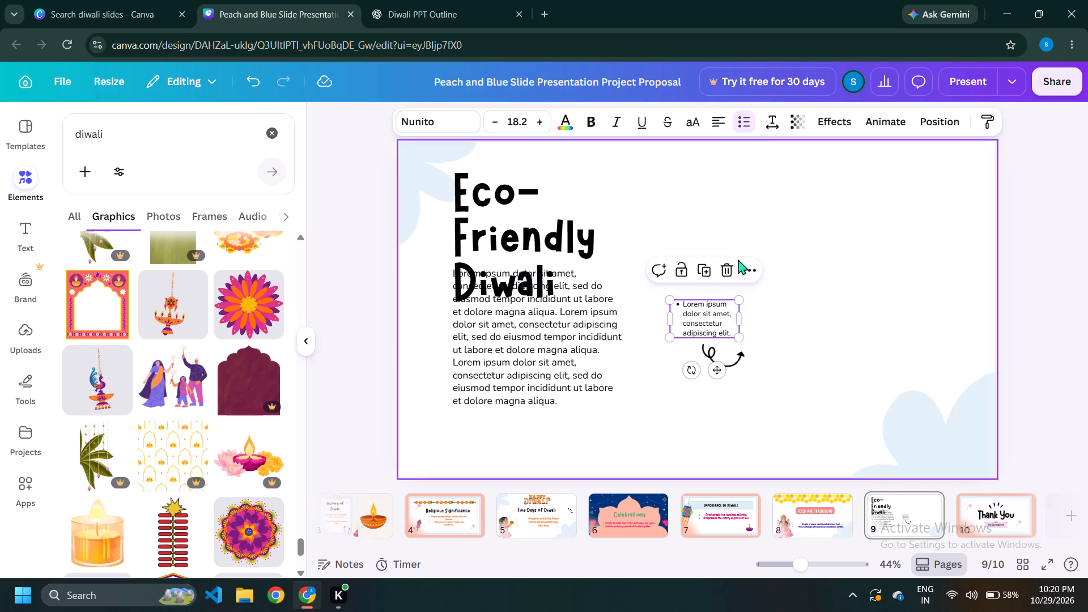
pyautogui.click(726, 266)
pyautogui.click(730, 356)
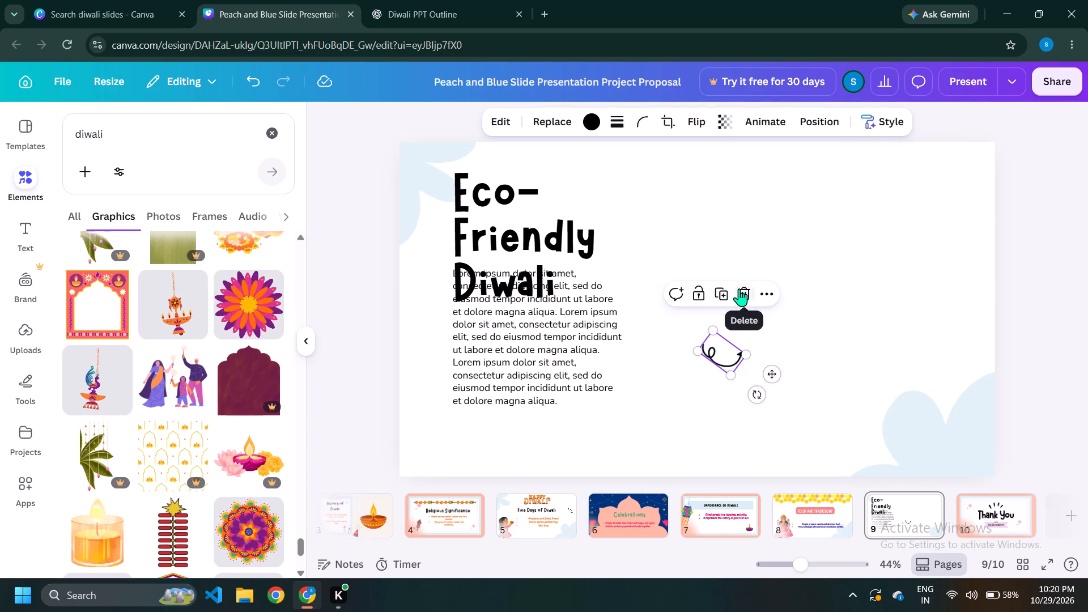
pyautogui.click(739, 288)
# Widen the "Eco-Friendly Diwali" title to fit one line and move it to the slide's top, with the placeholder paragraph shifted slightly down.
pyautogui.moveTo(564, 360); pyautogui.dragTo(572, 388)
pyautogui.click(527, 263)
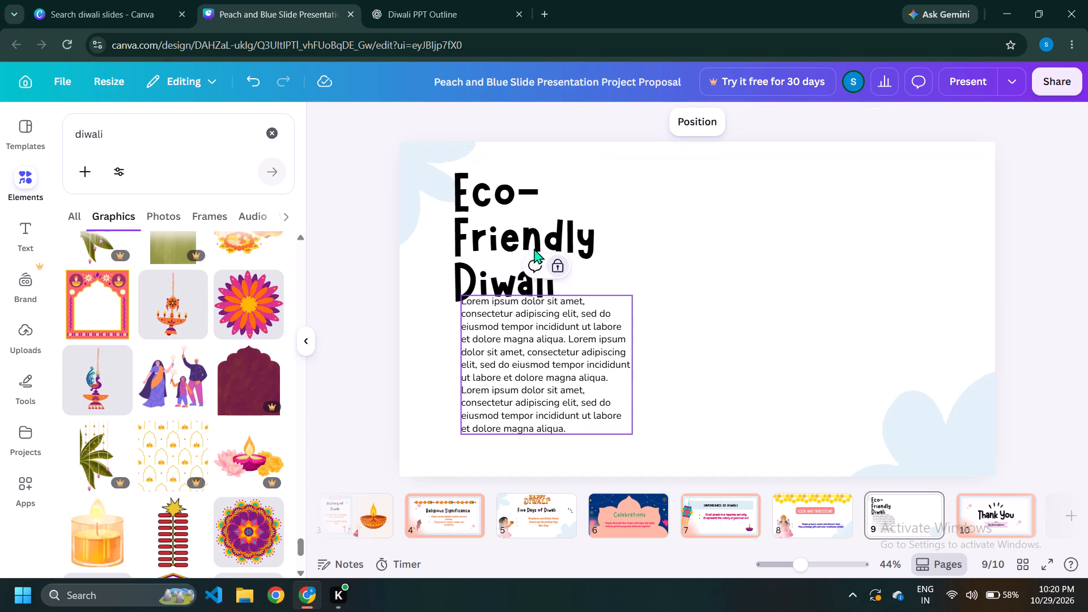
pyautogui.click(530, 234)
pyautogui.moveTo(616, 231); pyautogui.dragTo(687, 231)
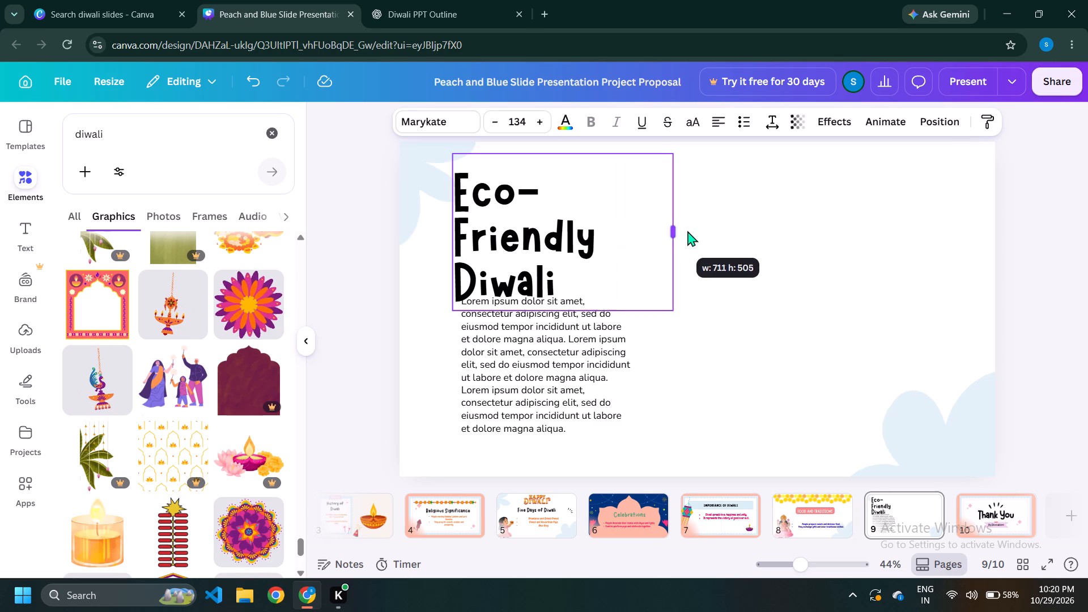
pyautogui.moveTo(687, 231); pyautogui.dragTo(704, 231)
pyautogui.moveTo(705, 227); pyautogui.dragTo(776, 229)
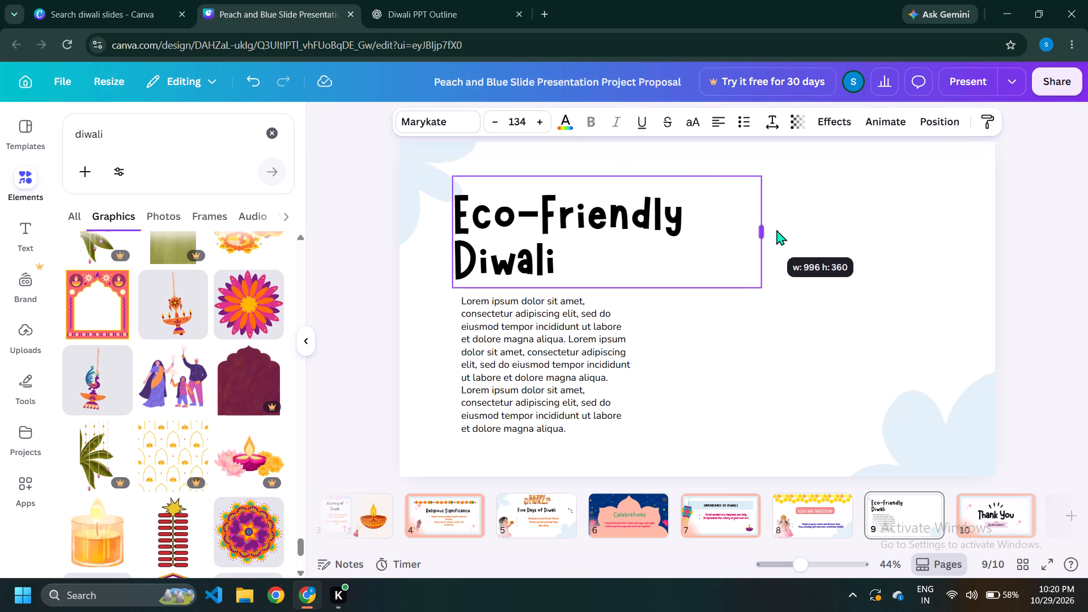
pyautogui.moveTo(776, 229); pyautogui.dragTo(824, 227)
pyautogui.moveTo(670, 231); pyautogui.dragTo(688, 181)
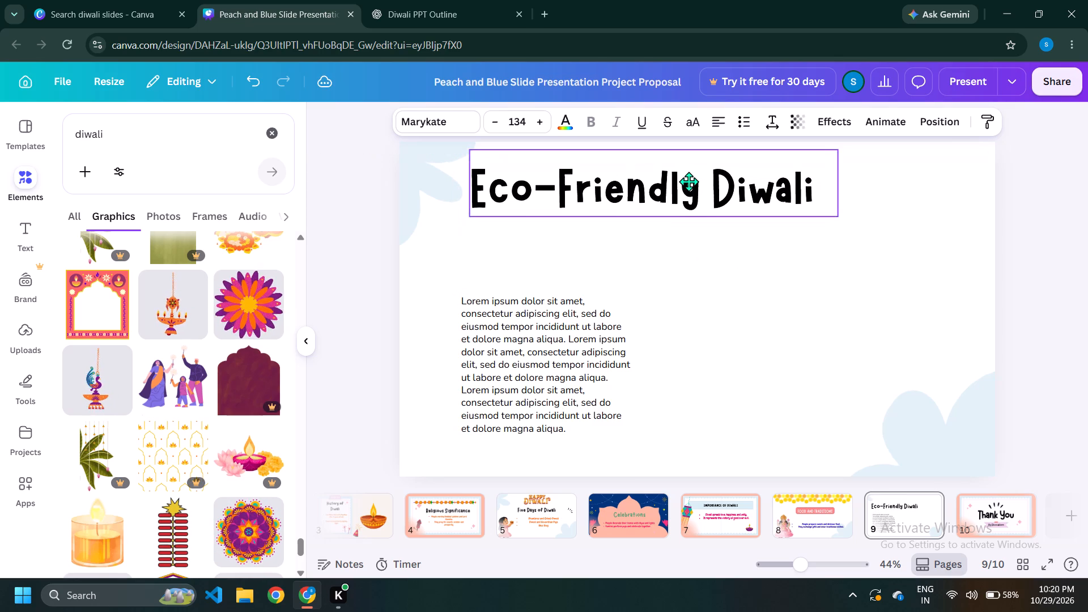
pyautogui.moveTo(688, 181); pyautogui.dragTo(690, 173)
# Unlock the placeholder paragraph on slide 9 and replace it with the two Slide 9 bullets copied from the ChatGPT outline.
pyautogui.click(586, 348)
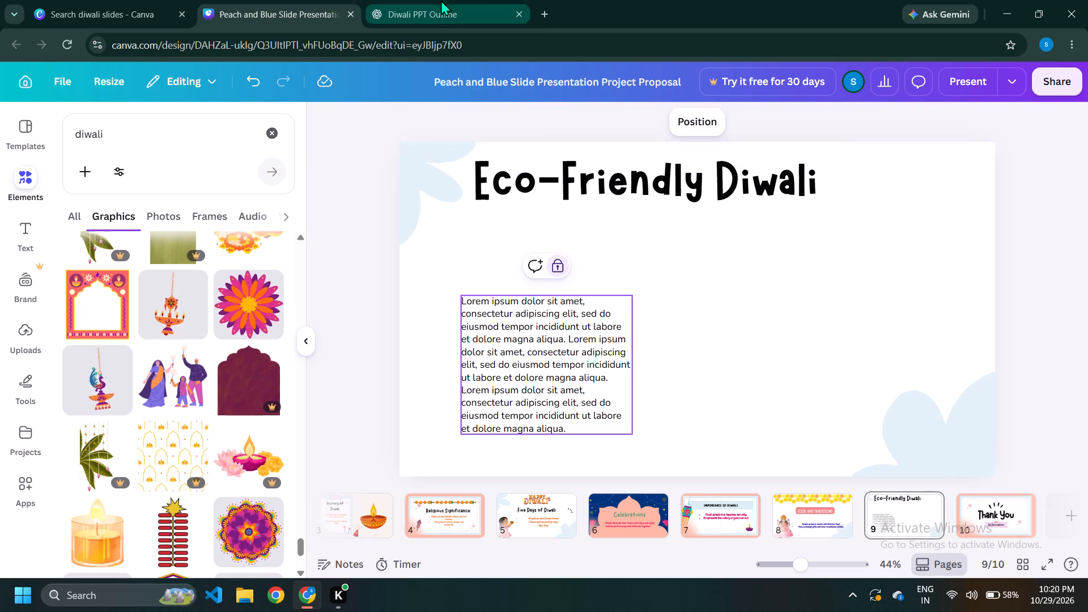
pyautogui.click(441, 0)
pyautogui.click(415, 381)
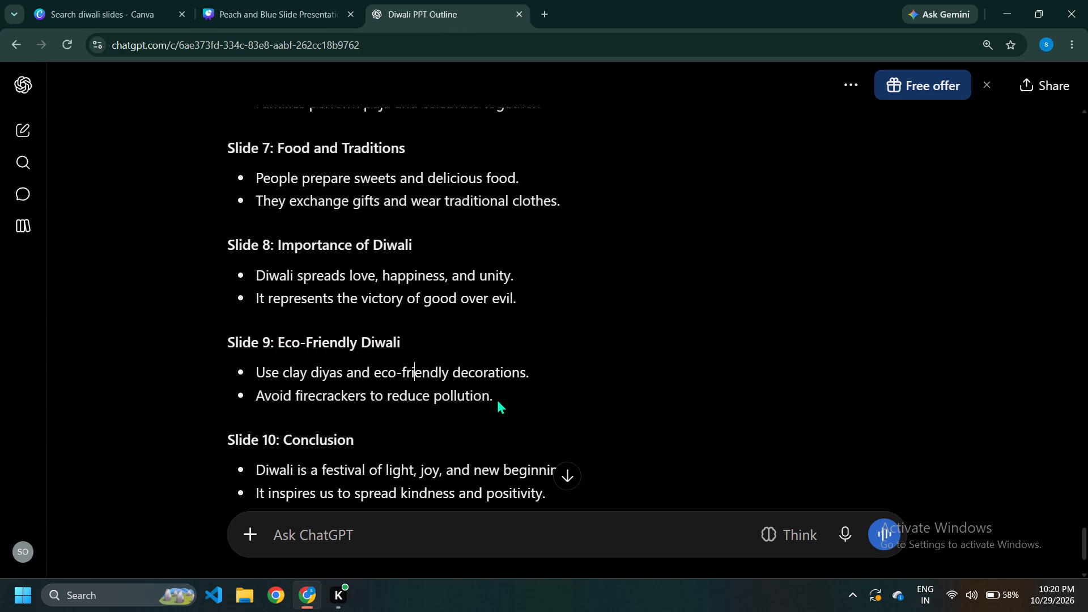
pyautogui.moveTo(492, 401); pyautogui.dragTo(272, 373)
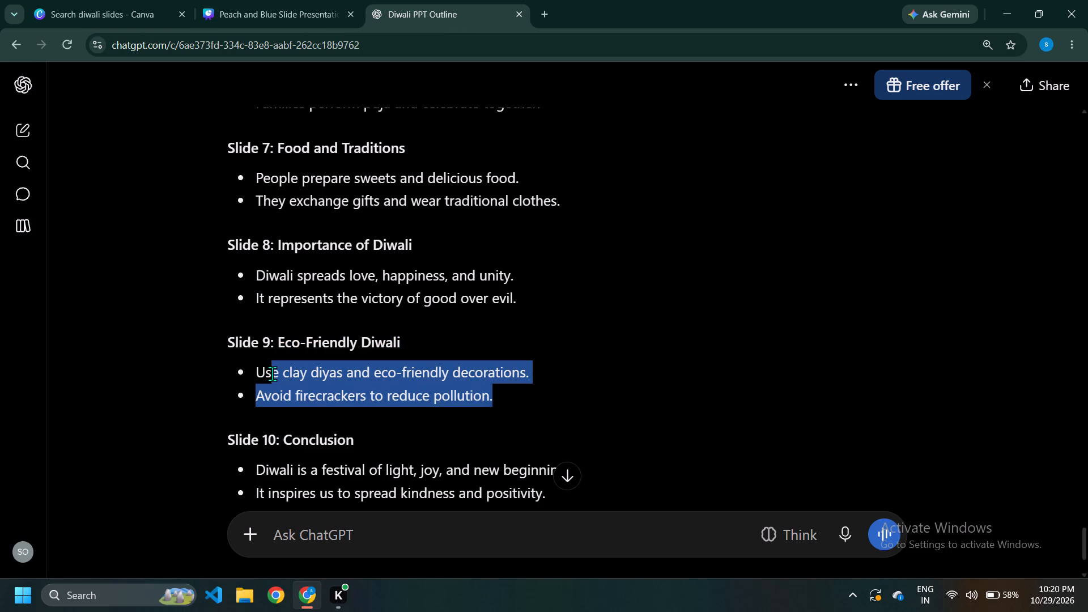
pyautogui.moveTo(272, 373); pyautogui.dragTo(245, 374)
pyautogui.hotkey('ctrl', 'c')
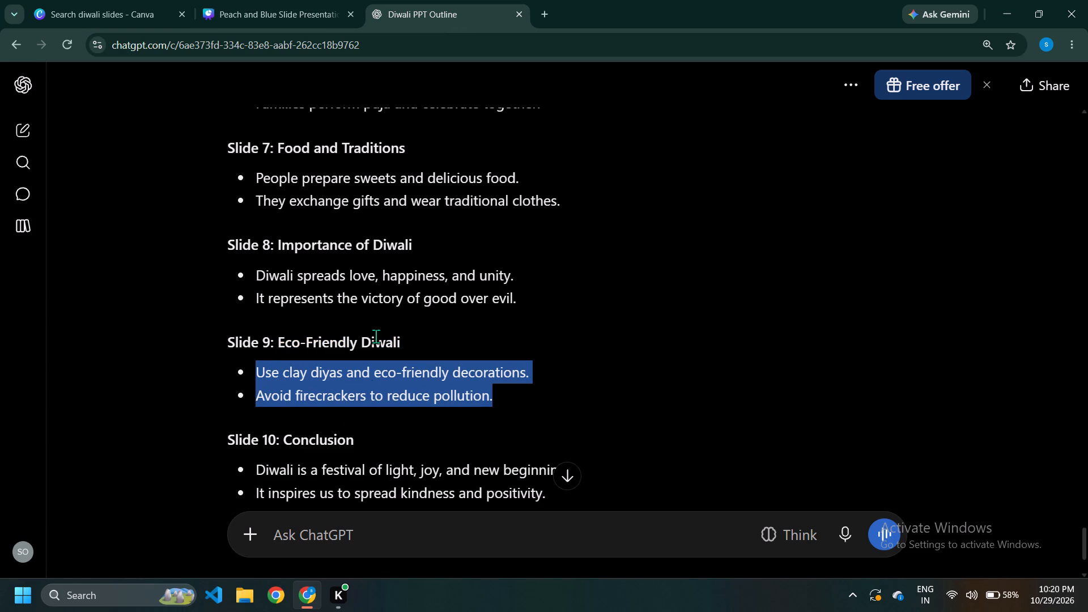
pyautogui.moveTo(303, 1); pyautogui.dragTo(298, 1)
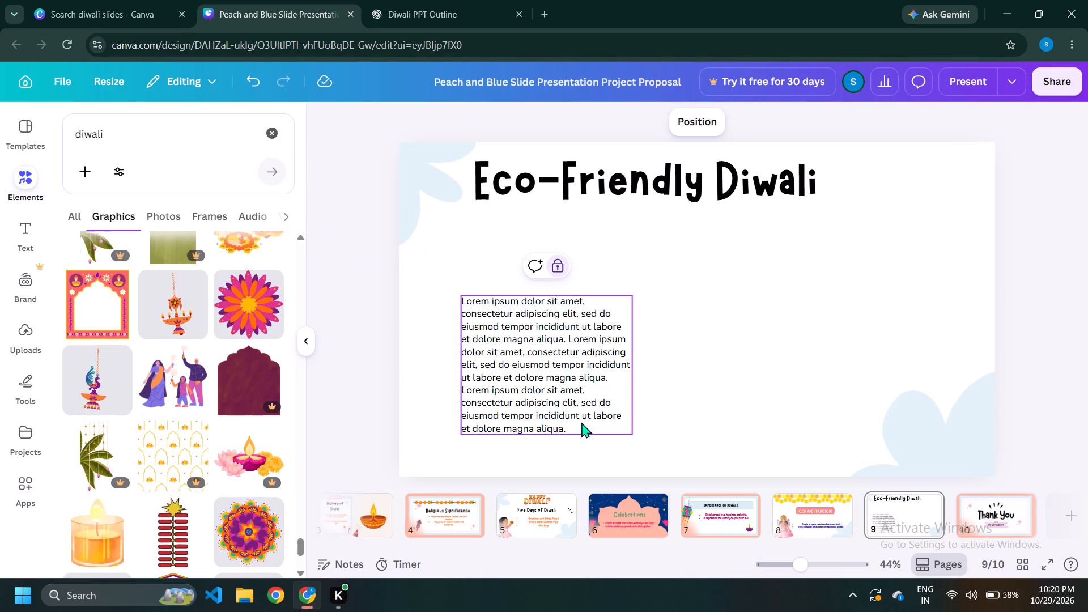
pyautogui.doubleClick(581, 422)
pyautogui.click(569, 428)
pyautogui.doubleClick(558, 393)
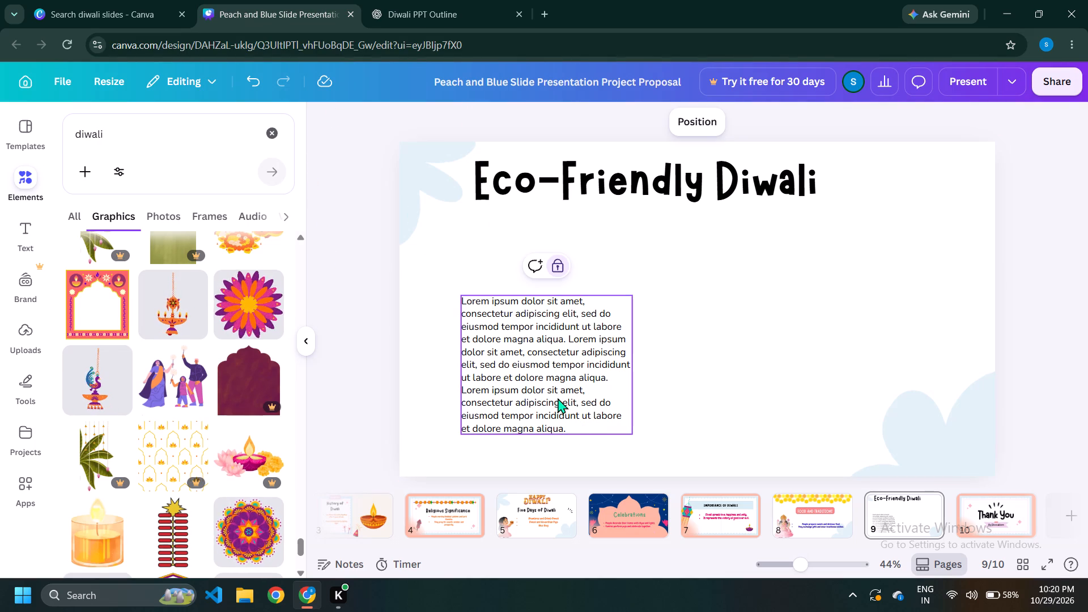
pyautogui.doubleClick(561, 427)
pyautogui.doubleClick(538, 371)
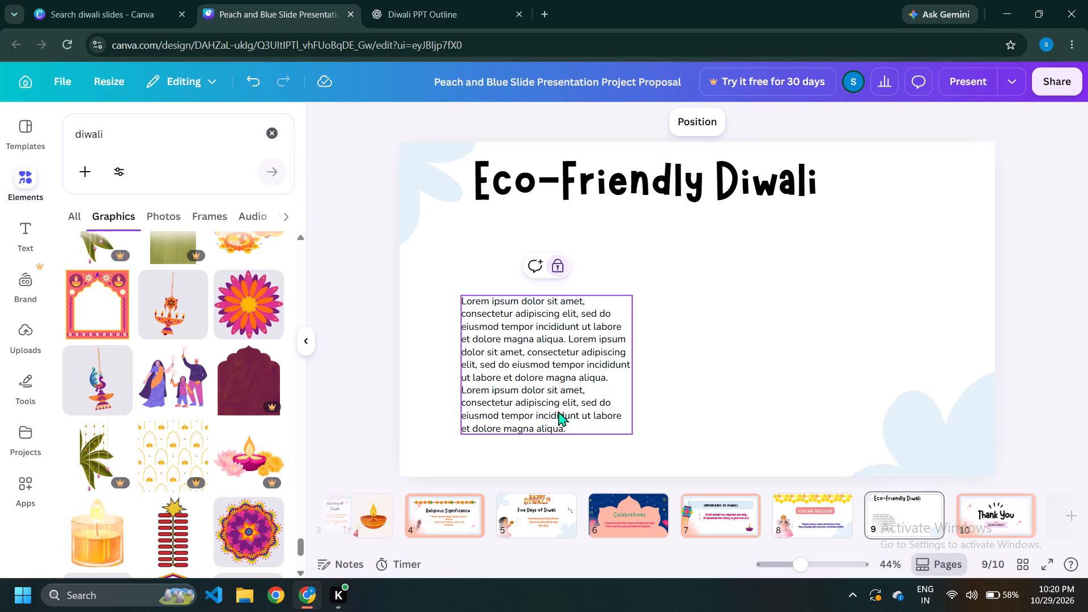
pyautogui.click(560, 363)
pyautogui.click(567, 296)
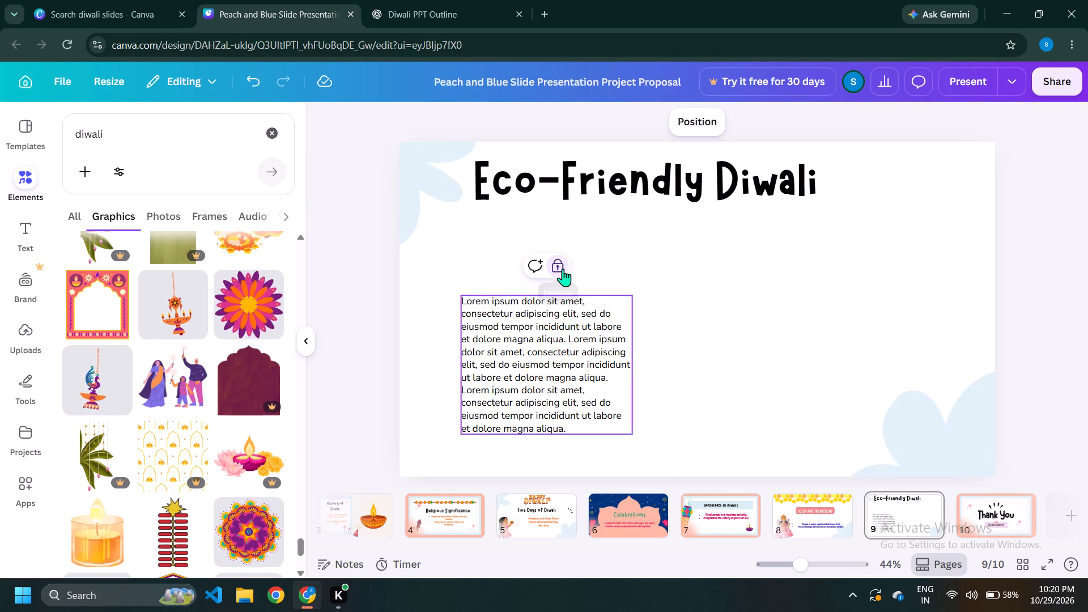
pyautogui.click(562, 267)
pyautogui.doubleClick(577, 390)
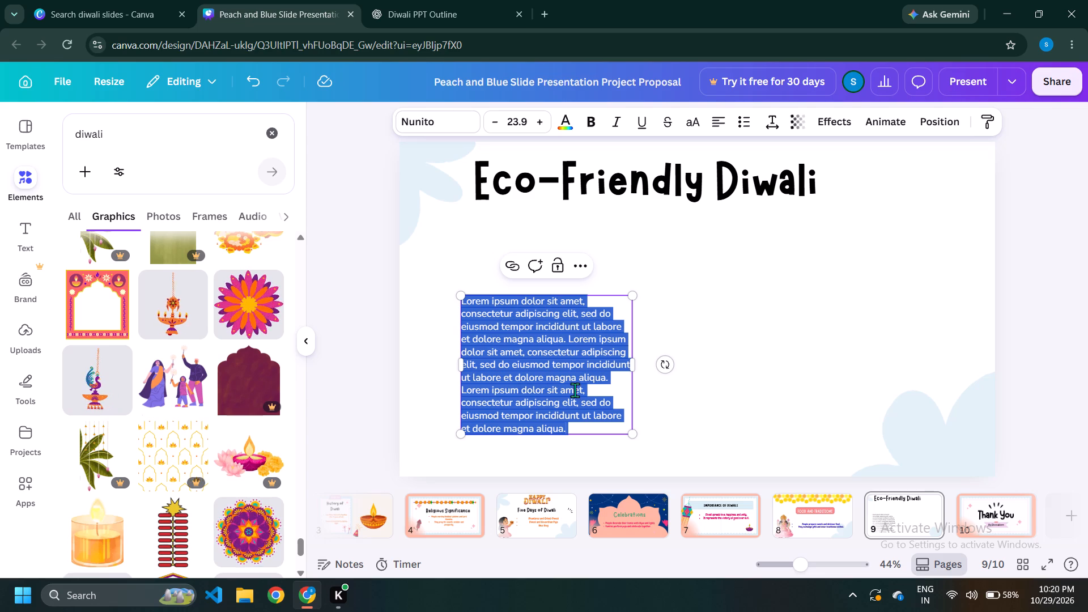
pyautogui.hotkey('ctrl', 'v')
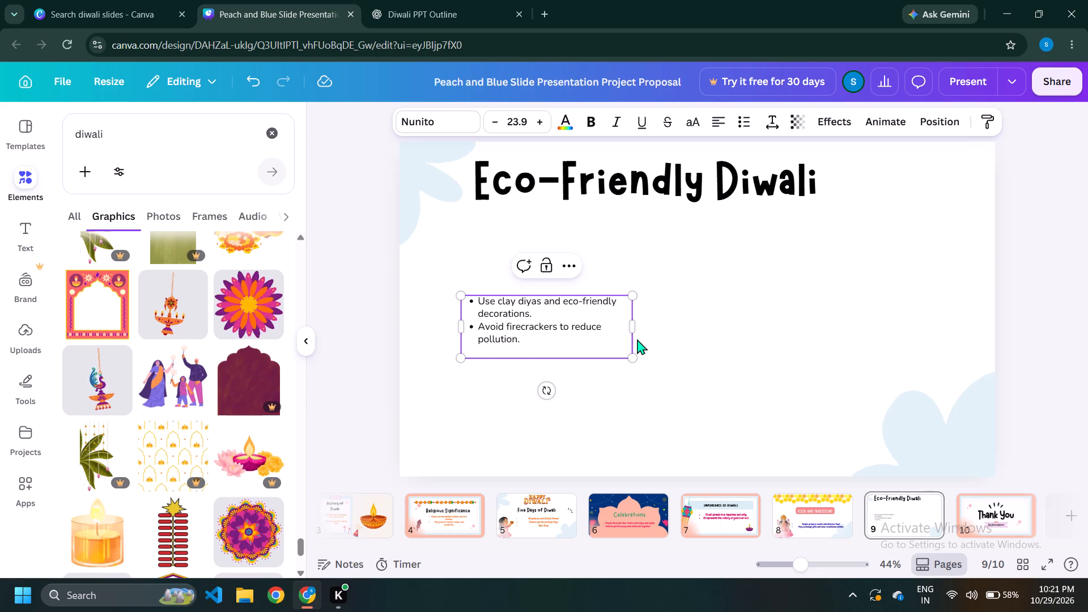
# Move the bullet list up beneath the title and enlarge its text to about size 37.
pyautogui.moveTo(632, 328); pyautogui.dragTo(612, 289)
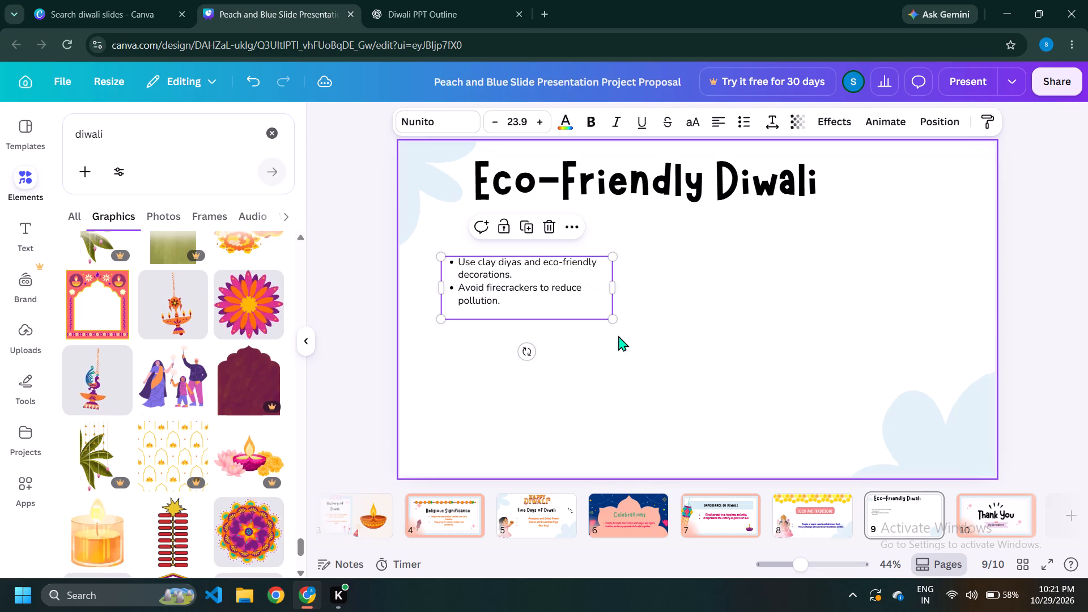
pyautogui.moveTo(614, 322); pyautogui.dragTo(722, 387)
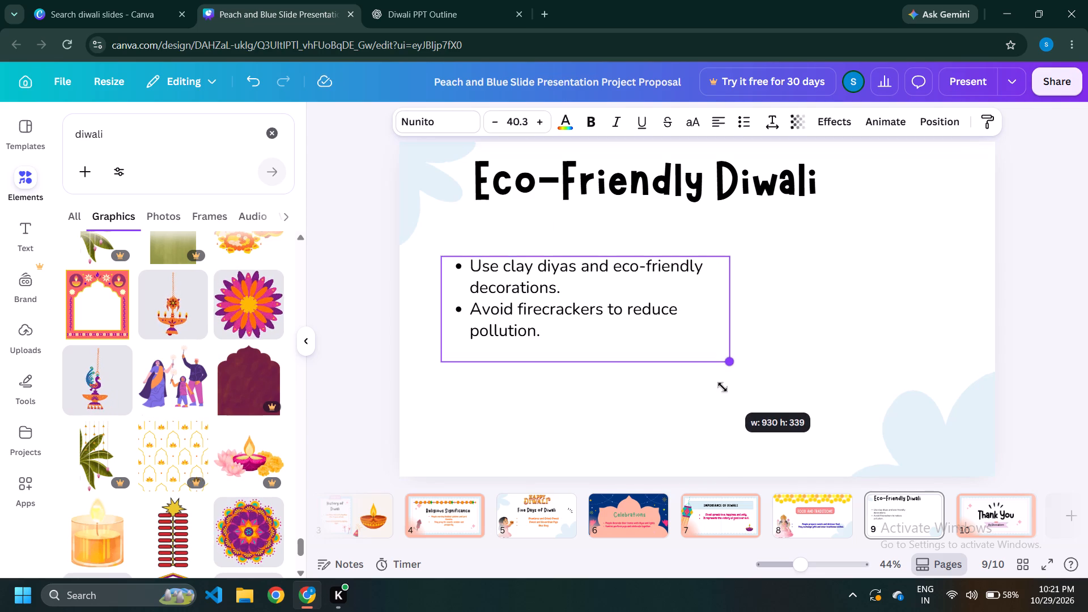
pyautogui.moveTo(722, 387); pyautogui.dragTo(705, 367)
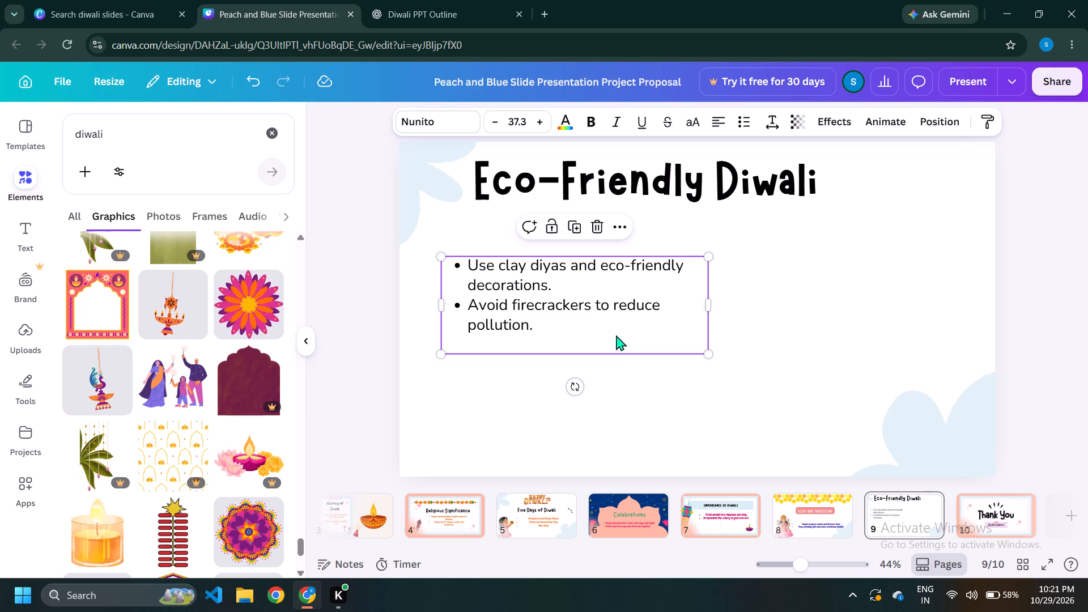
# Change the font of both eco-friendly bullets to Chewy.
pyautogui.click(614, 334)
pyautogui.moveTo(549, 329); pyautogui.dragTo(454, 260)
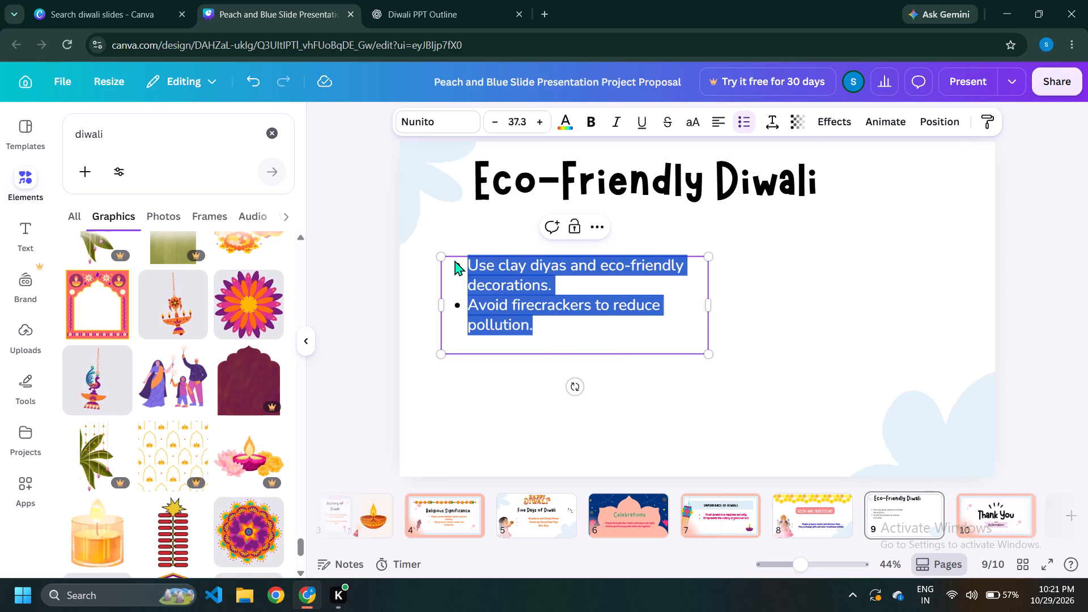
pyautogui.moveTo(454, 260); pyautogui.dragTo(454, 258)
pyautogui.click(439, 128)
pyautogui.click(121, 290)
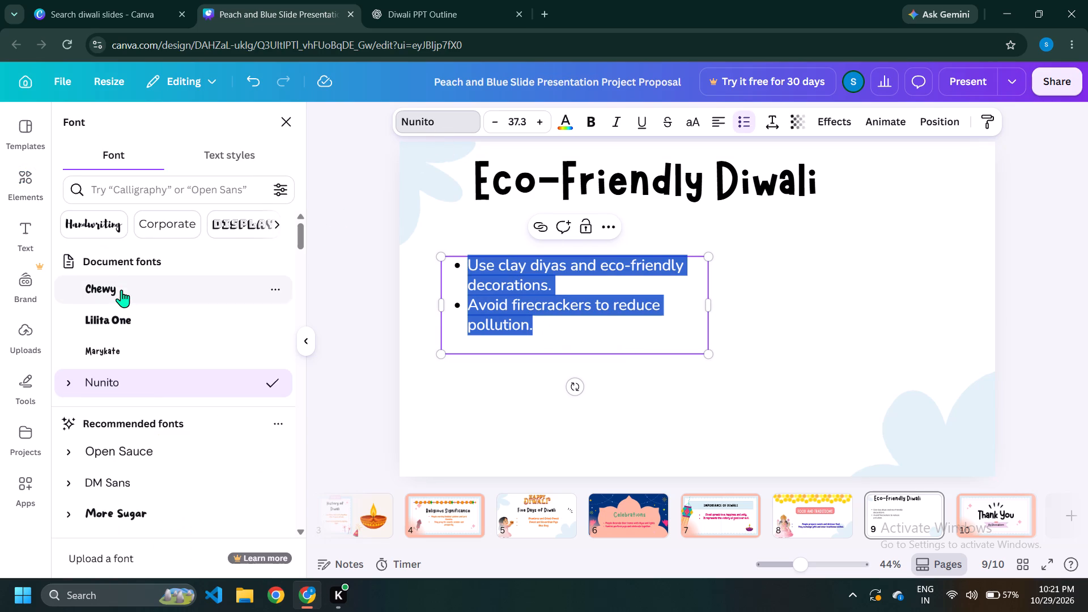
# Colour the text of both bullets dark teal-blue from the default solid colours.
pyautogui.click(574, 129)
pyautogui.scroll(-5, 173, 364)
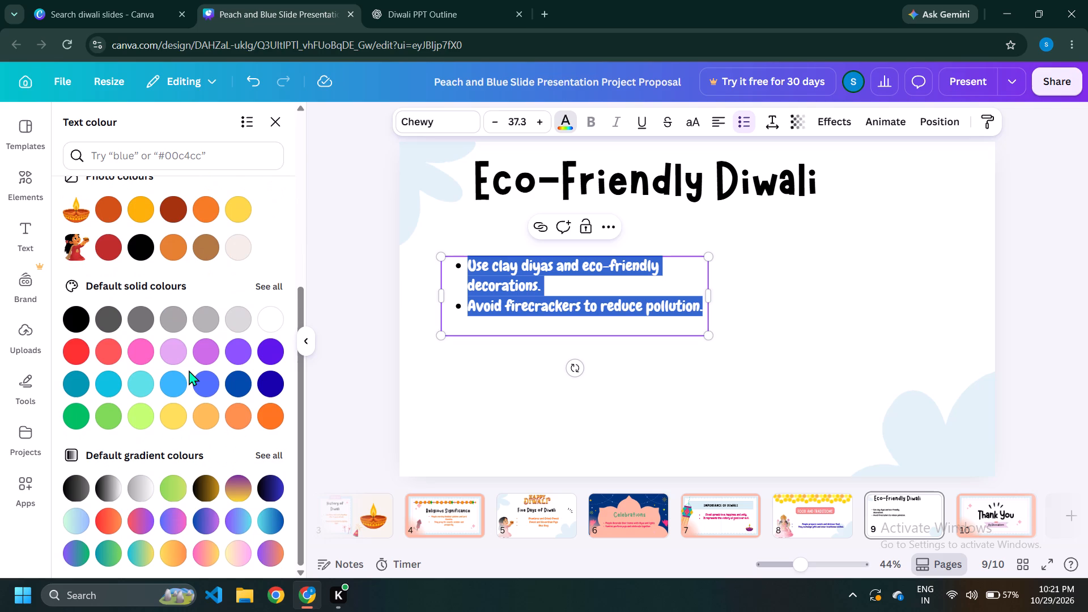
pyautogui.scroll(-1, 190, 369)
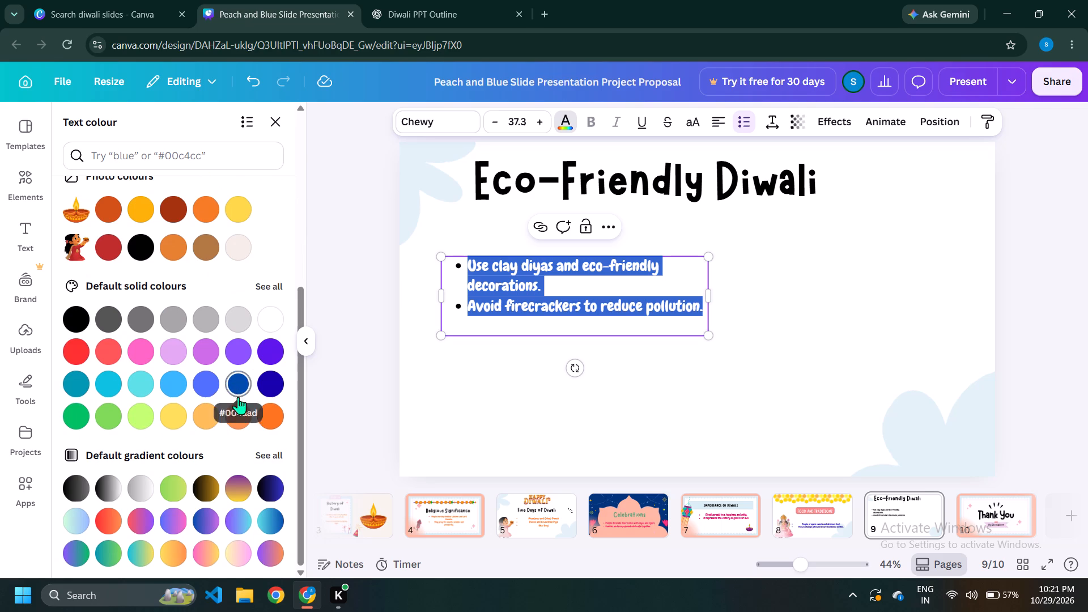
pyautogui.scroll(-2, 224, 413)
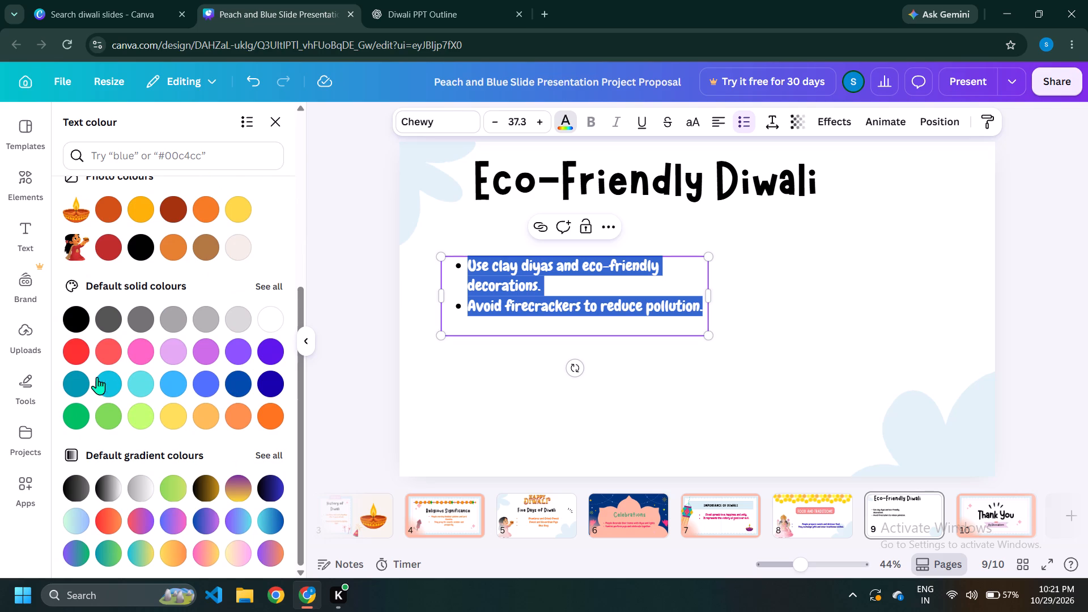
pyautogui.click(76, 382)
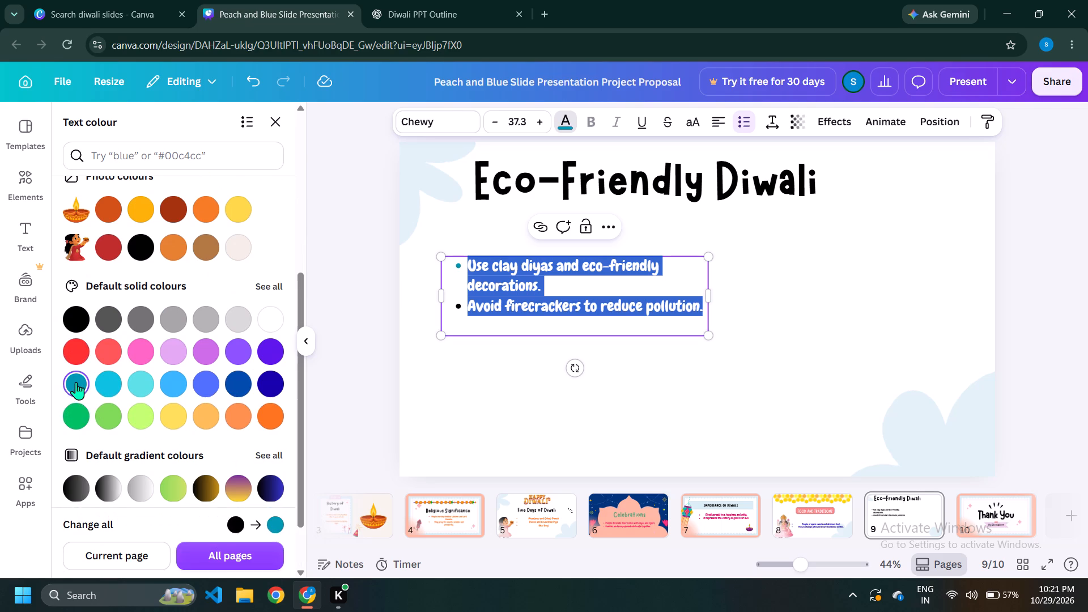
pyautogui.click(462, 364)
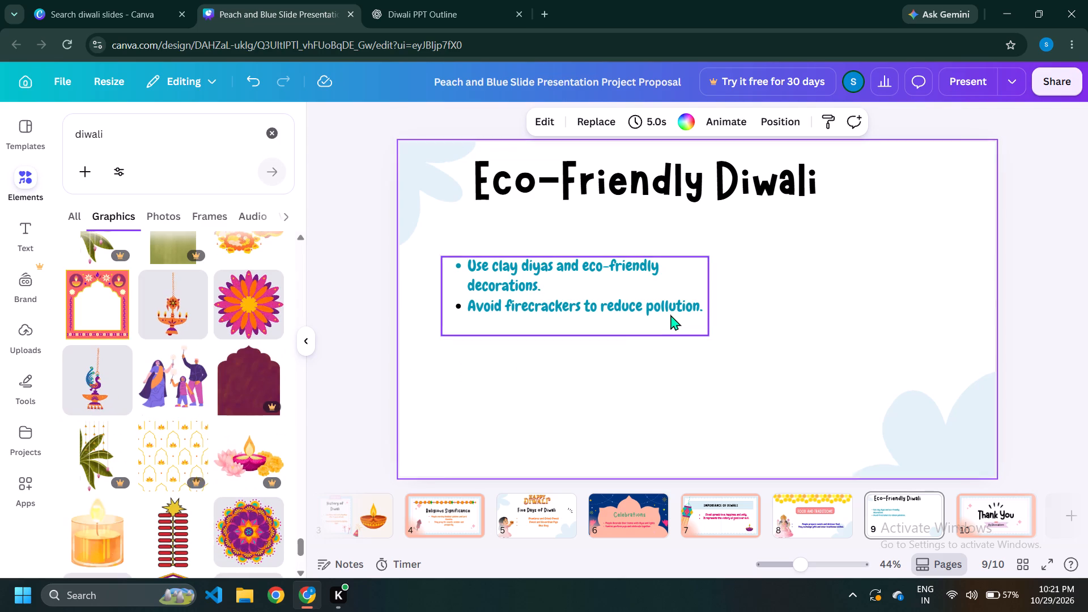
# Enlarge the bullet list further, to about text size 42.
pyautogui.click(660, 303)
pyautogui.moveTo(714, 339); pyautogui.dragTo(719, 347)
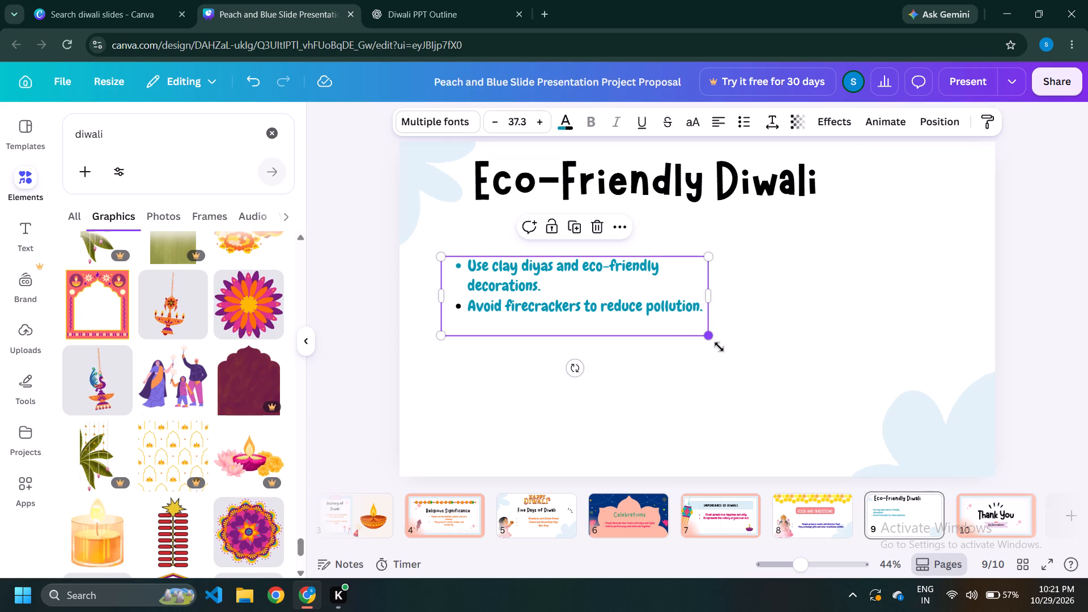
pyautogui.moveTo(719, 347); pyautogui.dragTo(742, 364)
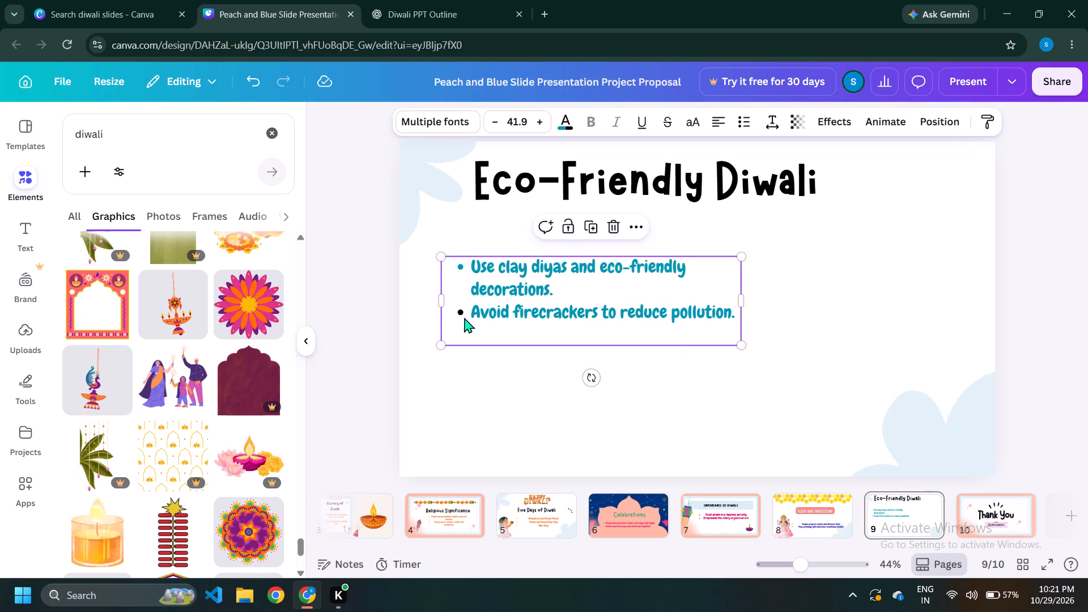
# Recolour the whole bullet list, including both bullet markers, with the turquoise green already used in the design.
pyautogui.click(464, 317)
pyautogui.click(478, 307)
pyautogui.click(485, 316)
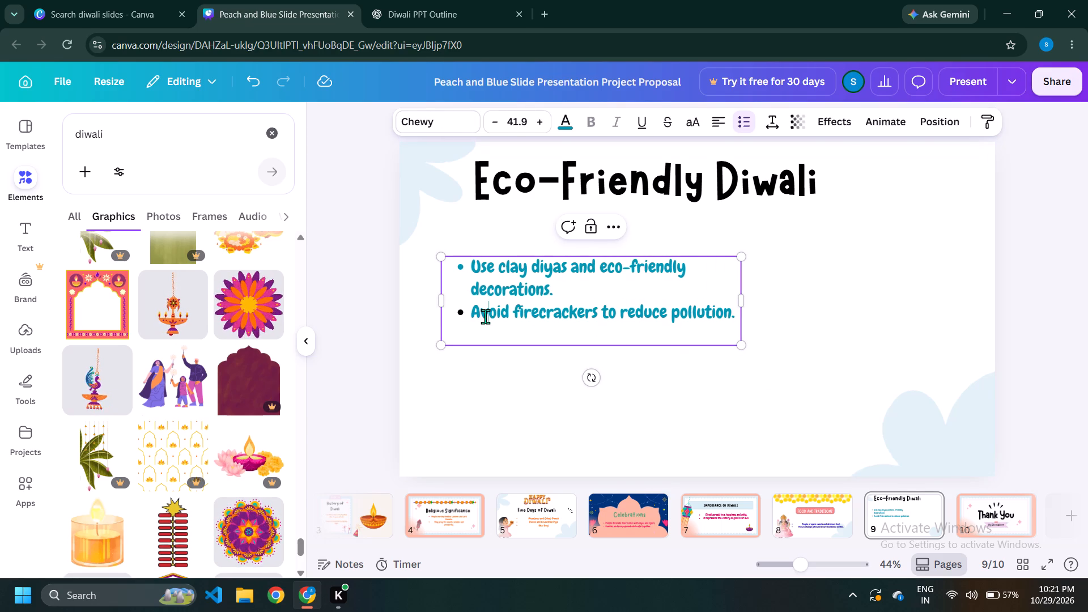
pyautogui.hotkey('ctrl', 'a')
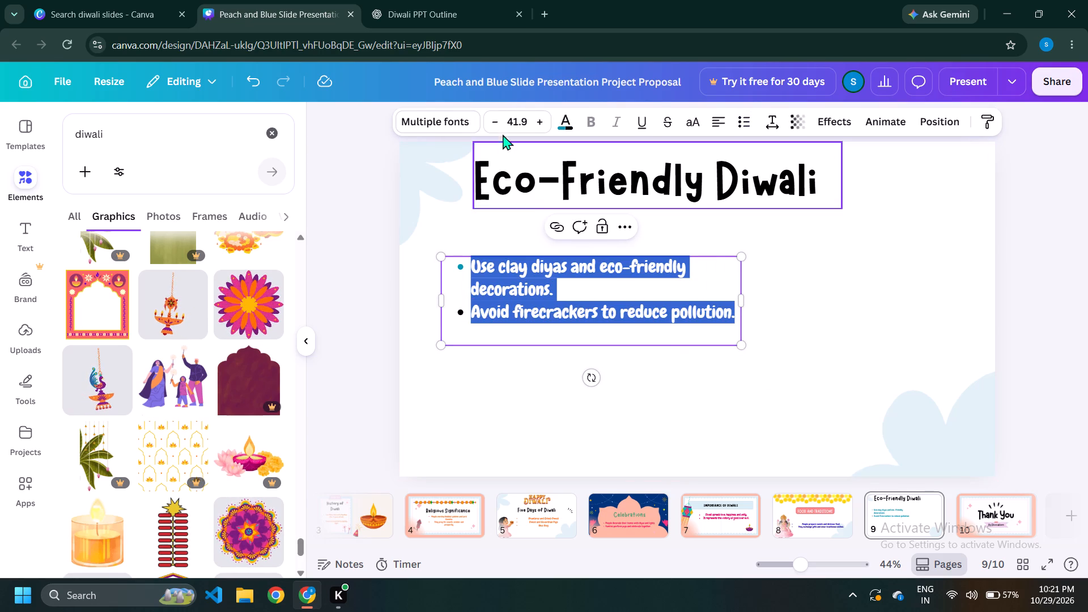
pyautogui.click(558, 122)
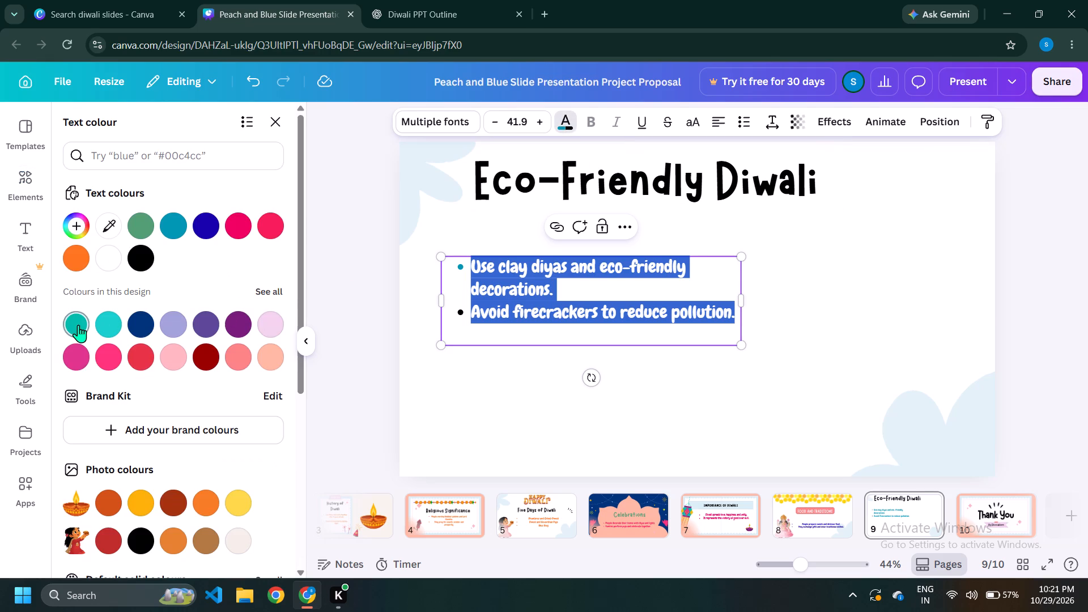
pyautogui.click(78, 325)
pyautogui.click(421, 372)
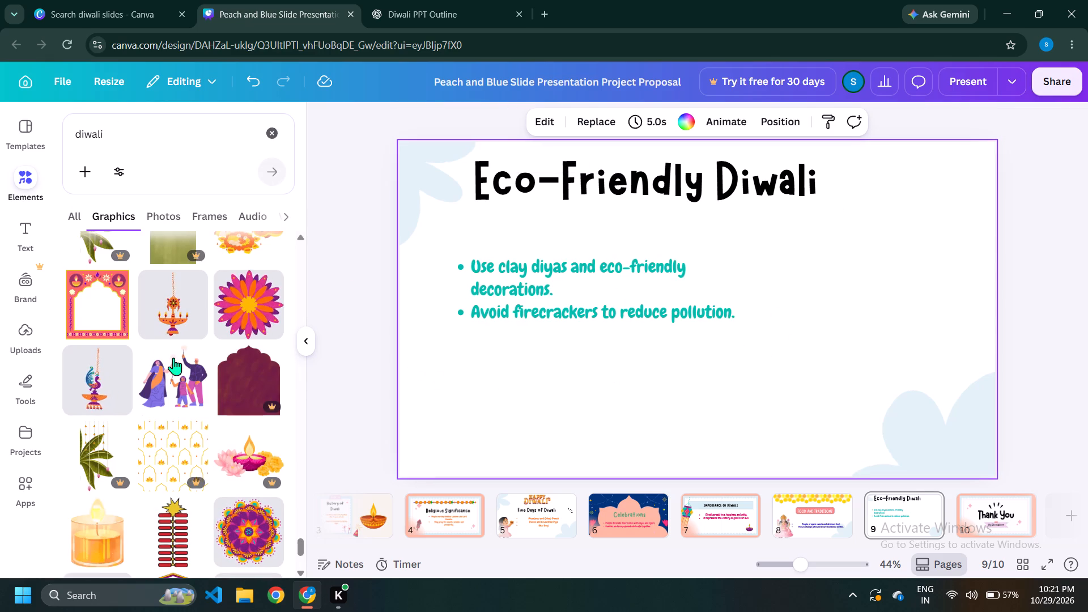
# Add the orange hanging diya lamp graphic from the diwali results, shrink it, and place it in the slide's upper-right corner.
pyautogui.scroll(-1, 158, 345)
pyautogui.click(173, 243)
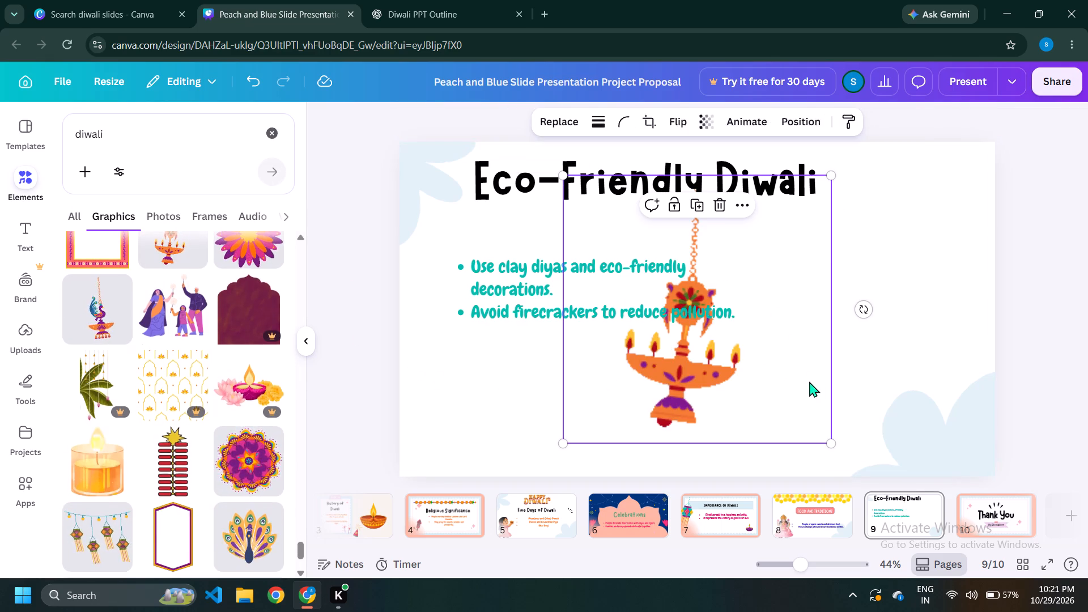
pyautogui.moveTo(833, 445); pyautogui.dragTo(764, 343)
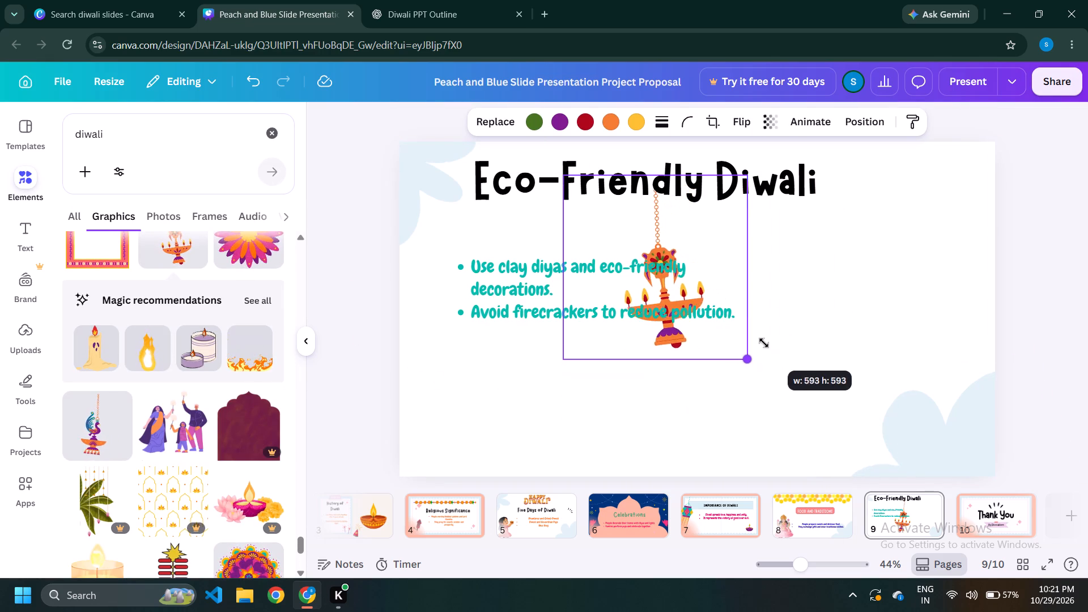
pyautogui.moveTo(764, 343); pyautogui.dragTo(696, 262)
pyautogui.moveTo(611, 222); pyautogui.dragTo(612, 222)
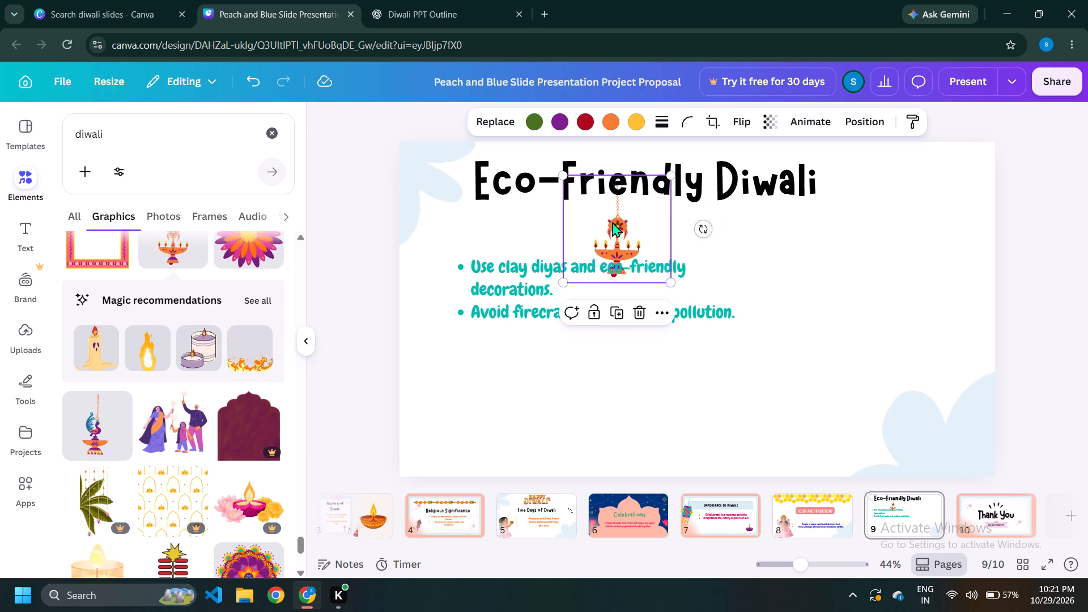
pyautogui.moveTo(612, 222); pyautogui.dragTo(917, 193)
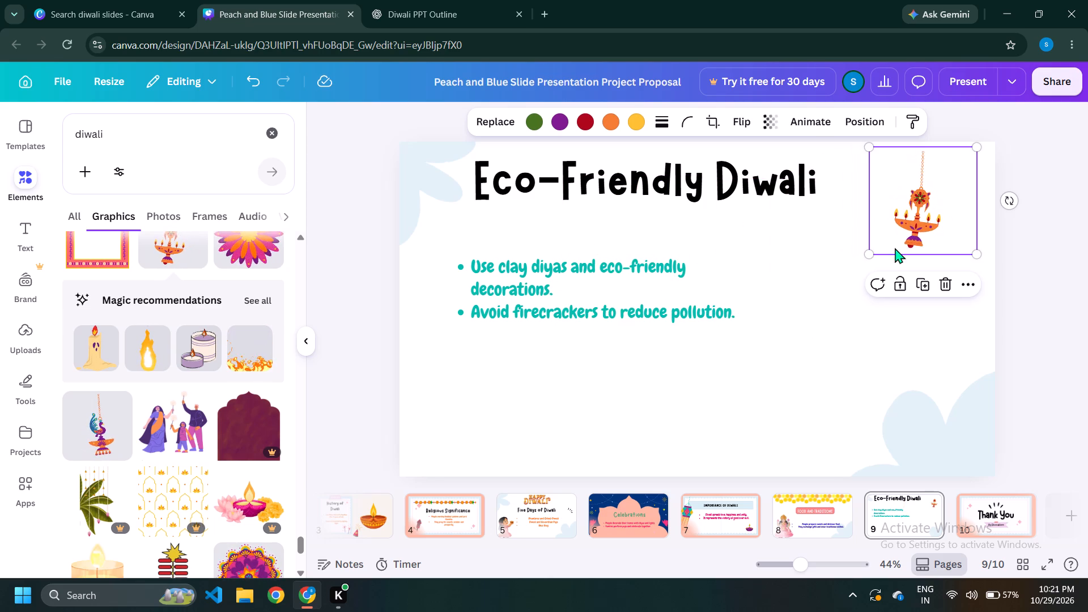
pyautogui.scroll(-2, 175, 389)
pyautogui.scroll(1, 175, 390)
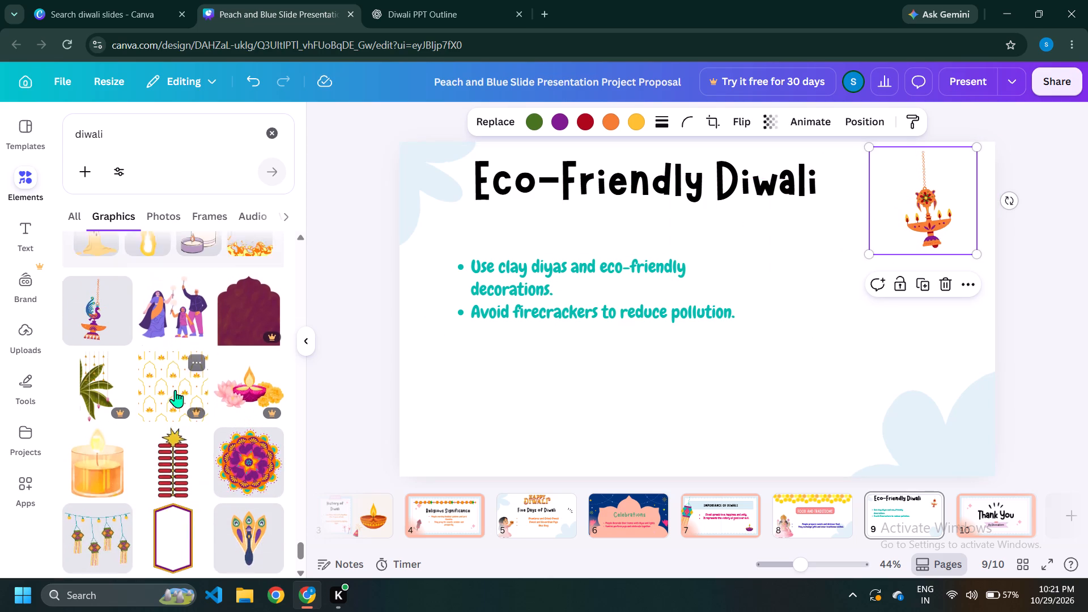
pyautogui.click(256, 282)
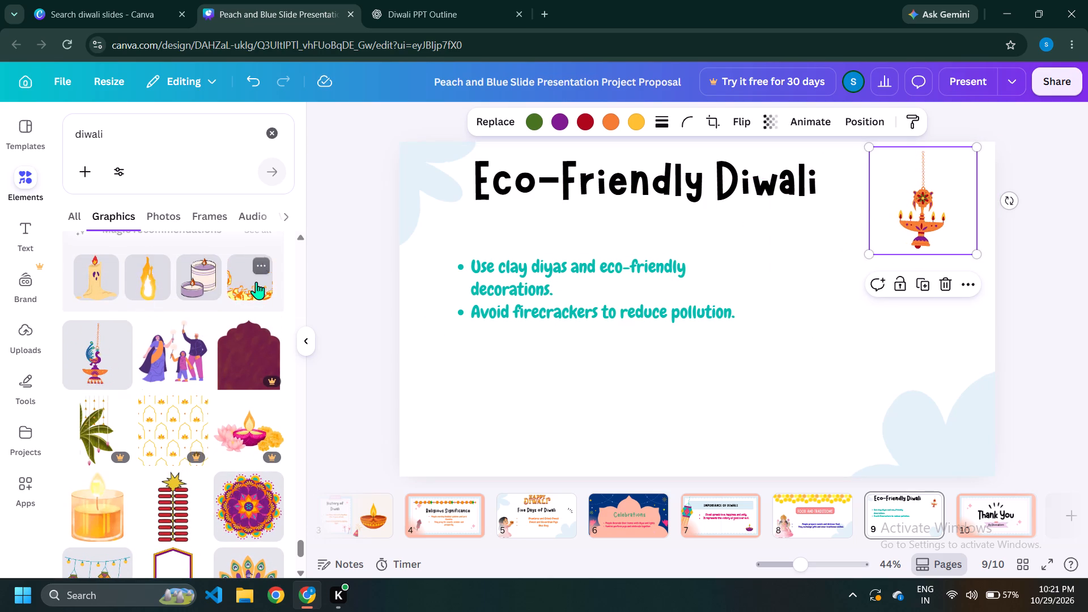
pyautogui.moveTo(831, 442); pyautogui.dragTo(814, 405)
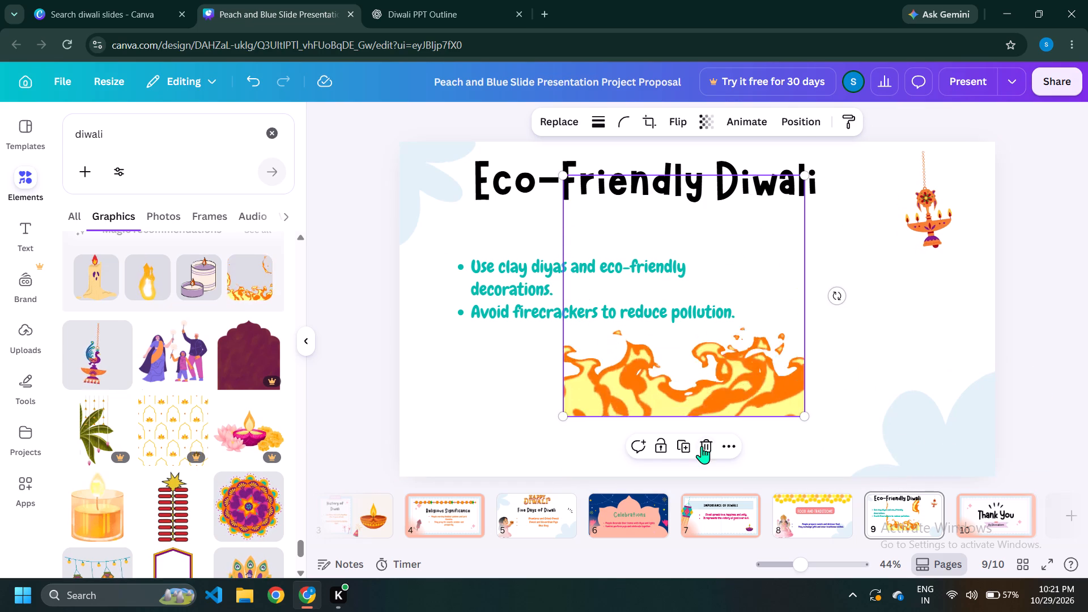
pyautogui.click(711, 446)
# Add the orange and purple peacock graphic from the diwali results, shrink it, and place it in the slide's lower-left corner.
pyautogui.scroll(-2, 16, 429)
pyautogui.scroll(-2, 137, 425)
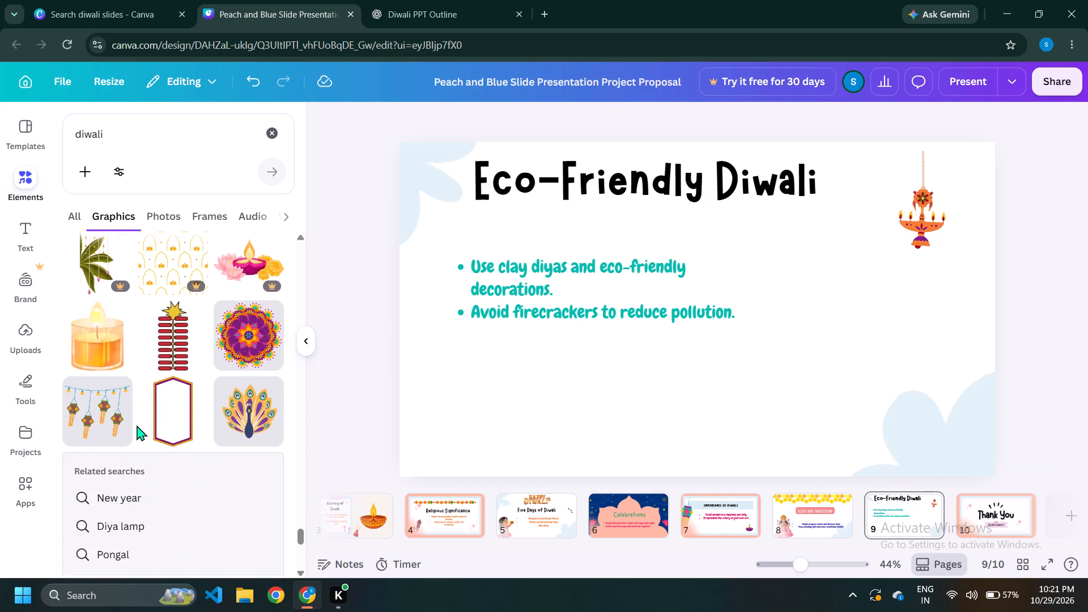
pyautogui.scroll(-1, 137, 427)
pyautogui.click(240, 338)
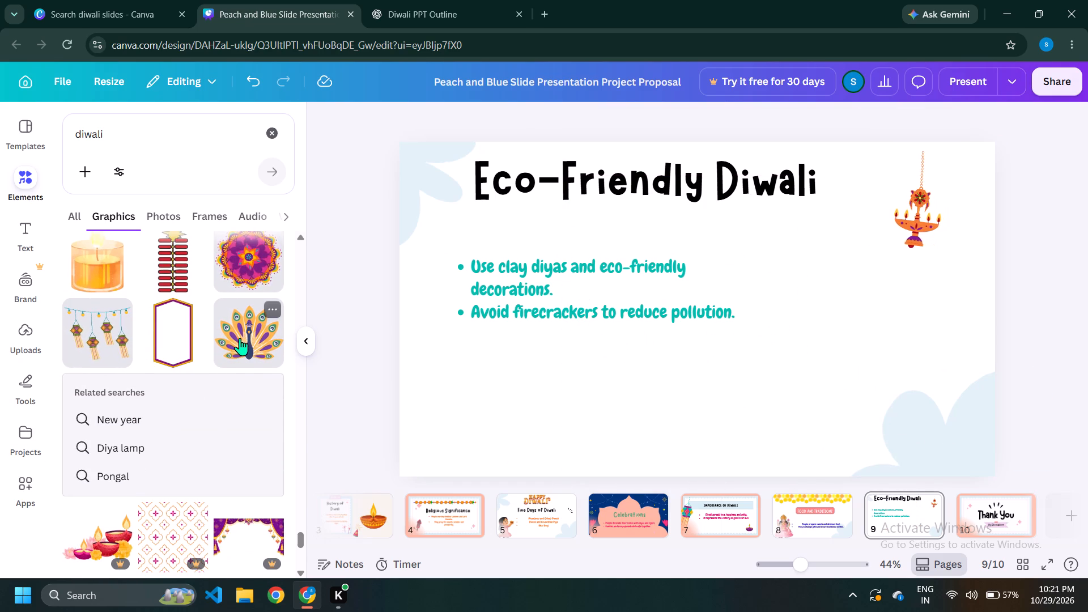
pyautogui.moveTo(873, 443); pyautogui.dragTo(843, 416)
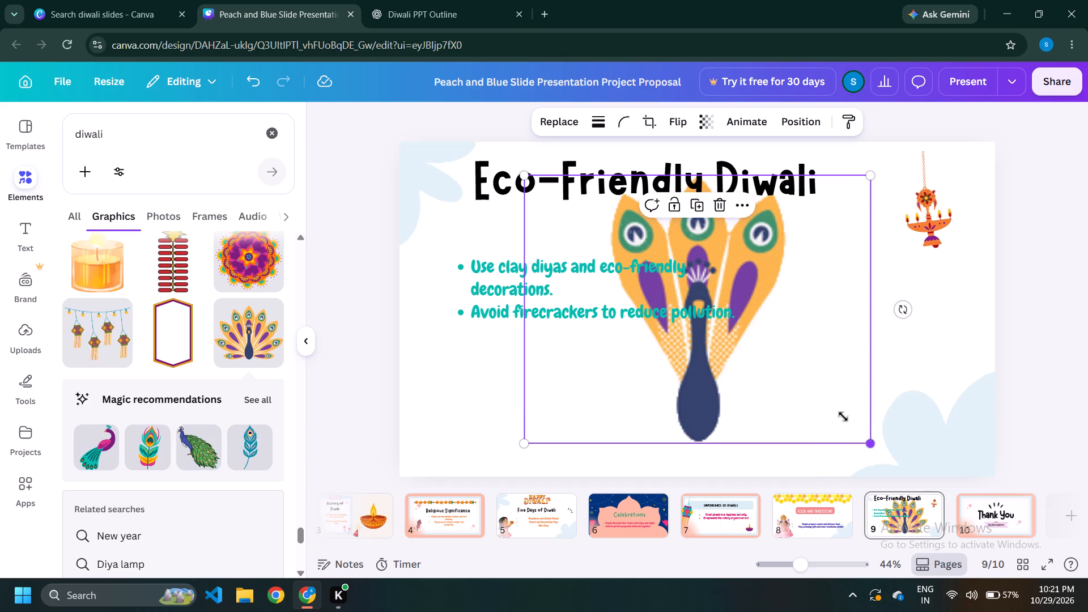
pyautogui.moveTo(843, 416); pyautogui.dragTo(737, 347)
pyautogui.moveTo(641, 222); pyautogui.dragTo(579, 286)
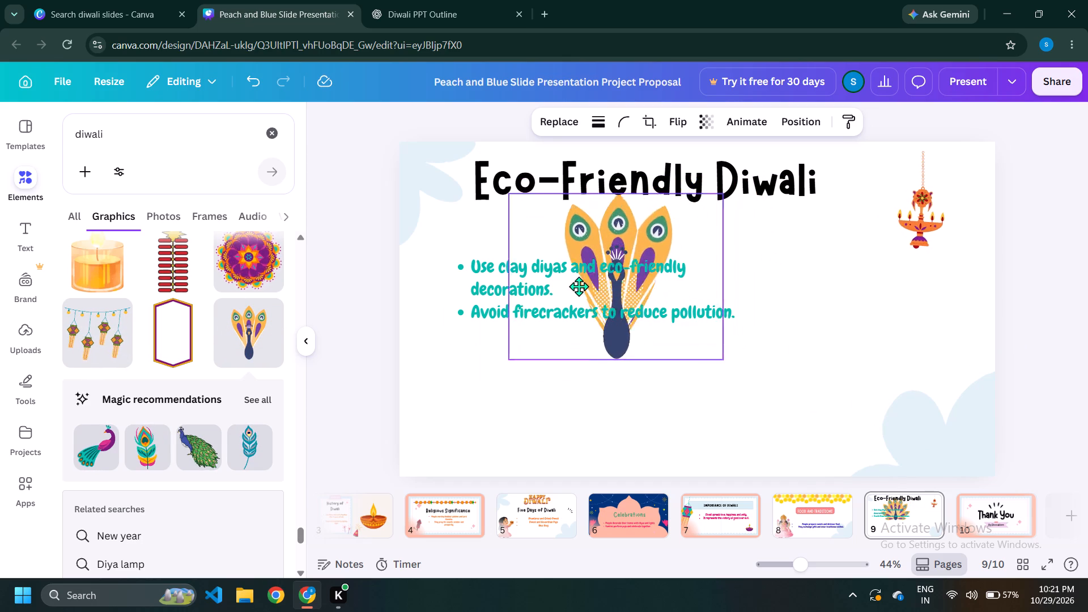
pyautogui.moveTo(579, 286); pyautogui.dragTo(512, 350)
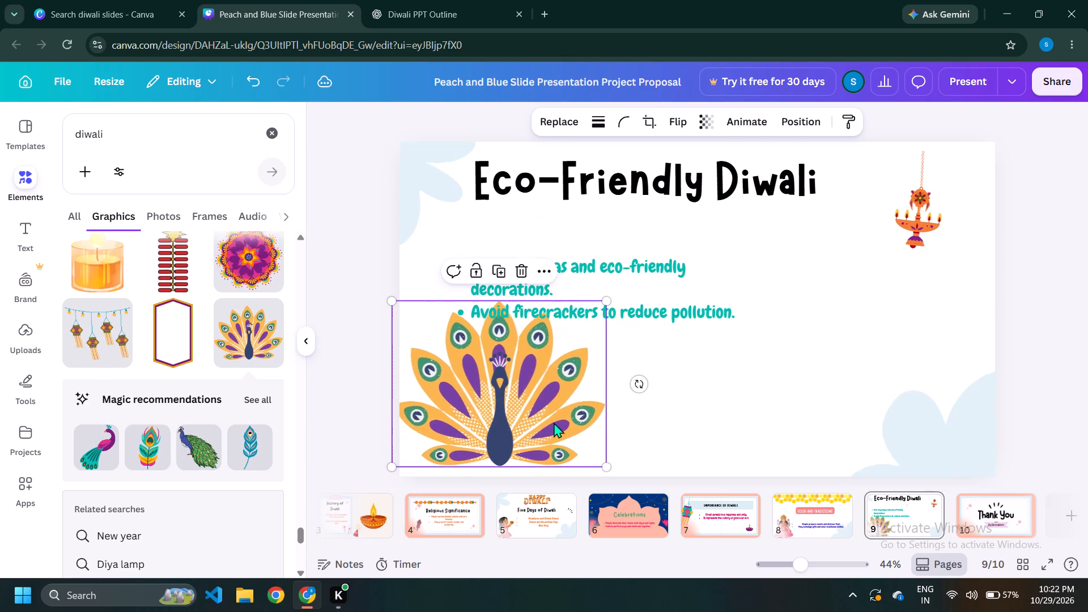
pyautogui.moveTo(606, 467); pyautogui.dragTo(577, 434)
pyautogui.moveTo(511, 391); pyautogui.dragTo(522, 419)
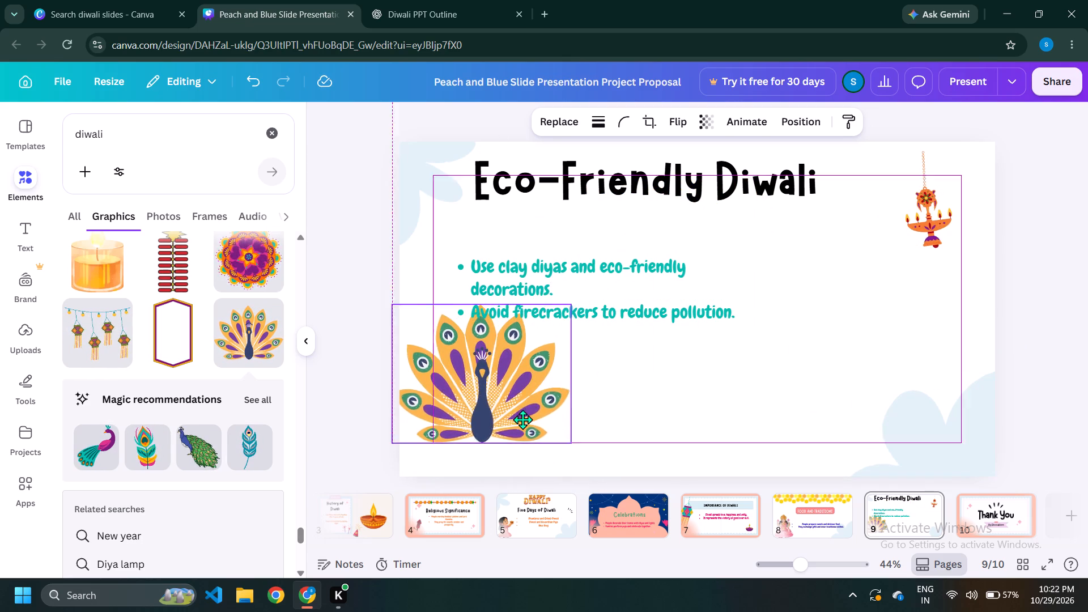
pyautogui.moveTo(522, 419); pyautogui.dragTo(524, 426)
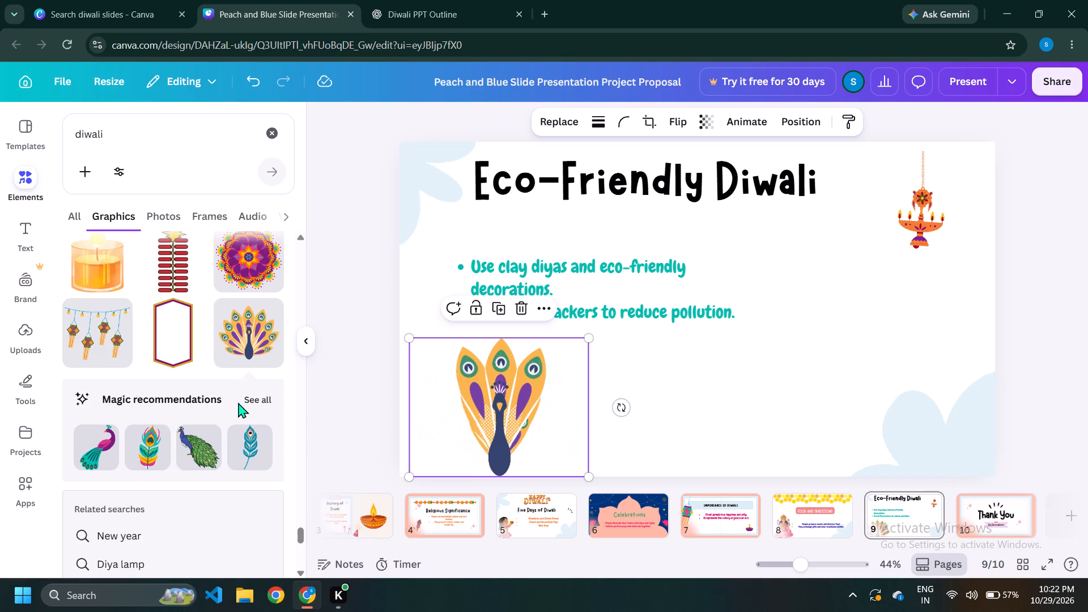
# Add the graphic of the girl in orange holding a sparkler, enlarge it, and place it in the slide's lower-right corner.
pyautogui.scroll(-5, 238, 402)
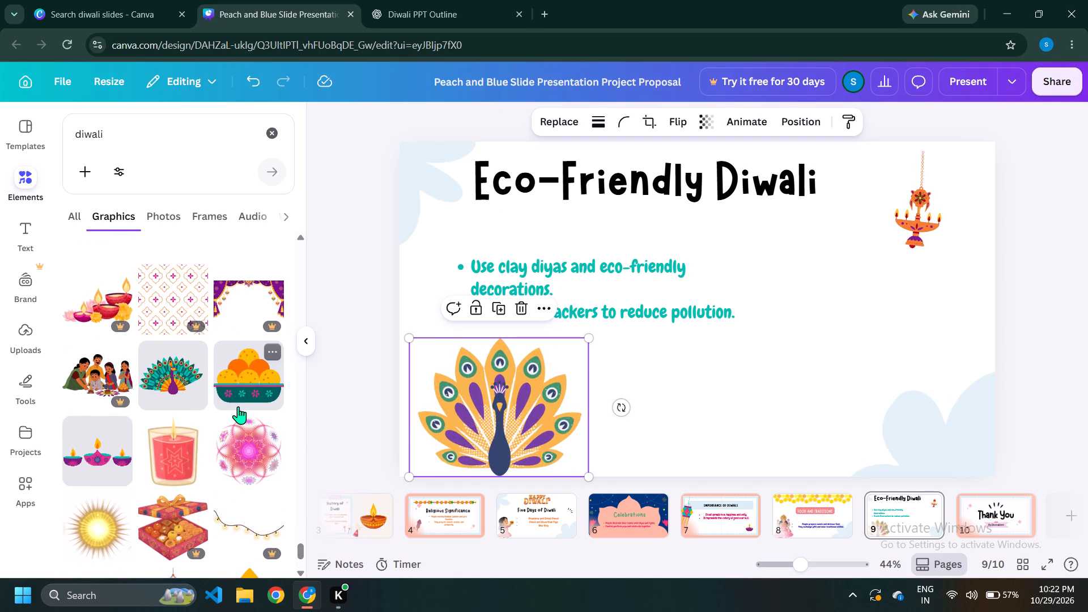
pyautogui.scroll(-6, 238, 406)
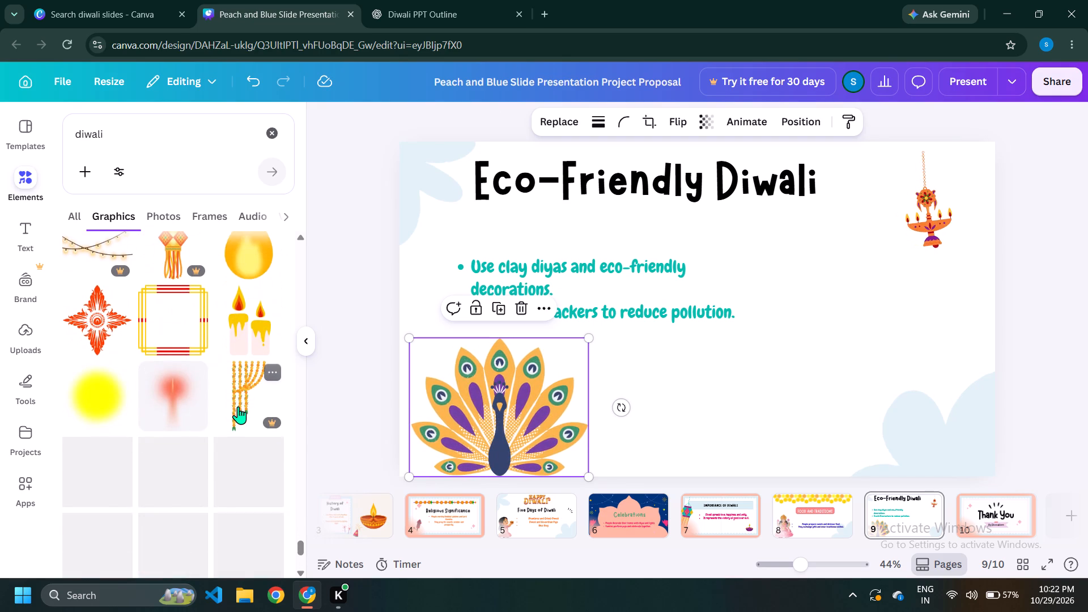
pyautogui.scroll(-4, 238, 406)
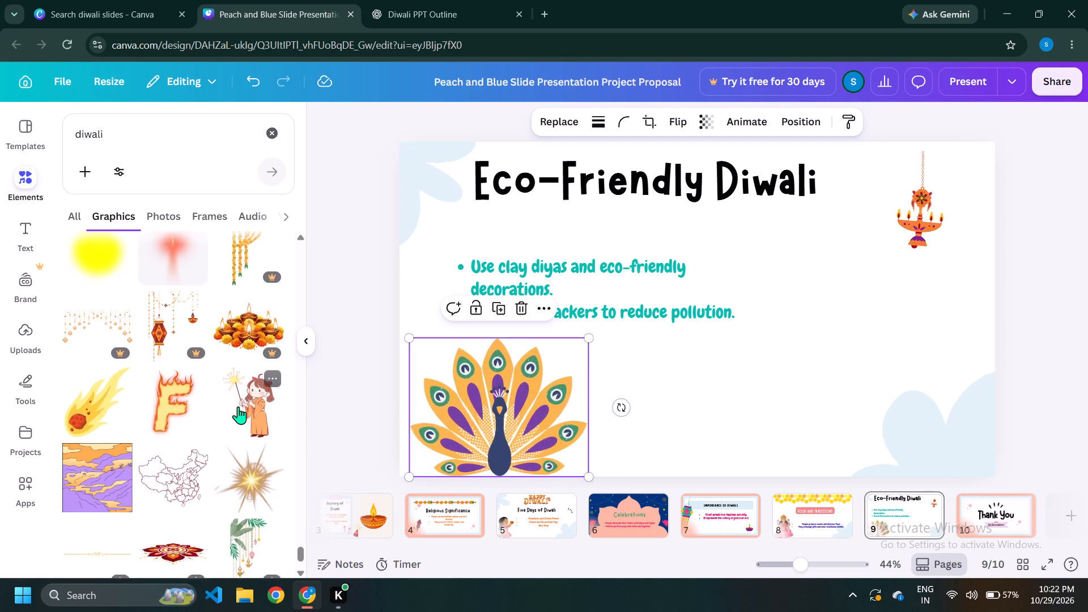
pyautogui.click(259, 306)
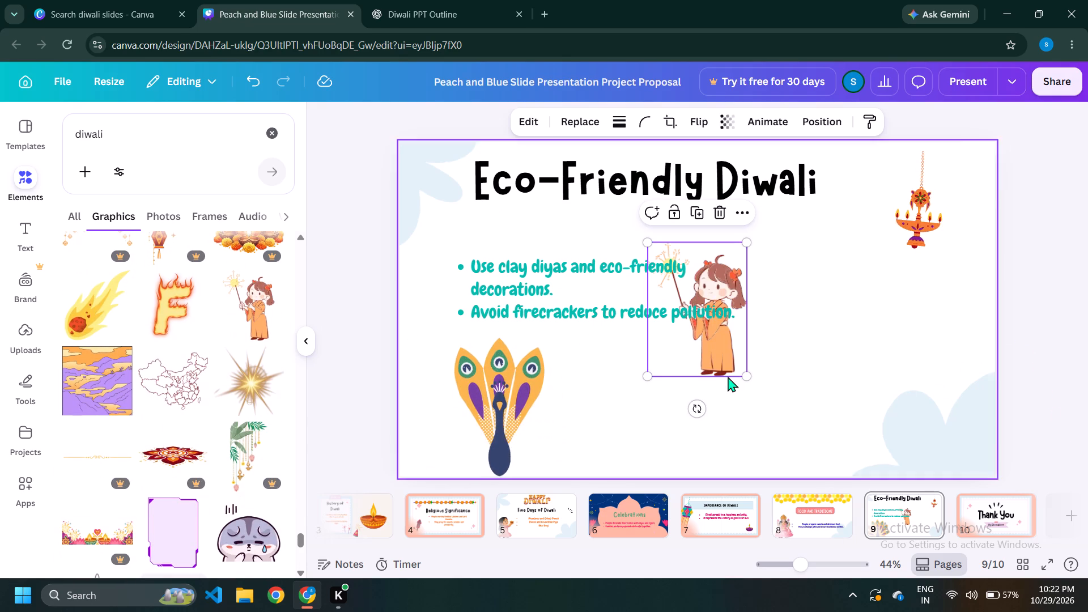
pyautogui.moveTo(749, 374); pyautogui.dragTo(800, 415)
pyautogui.moveTo(724, 368); pyautogui.dragTo(847, 410)
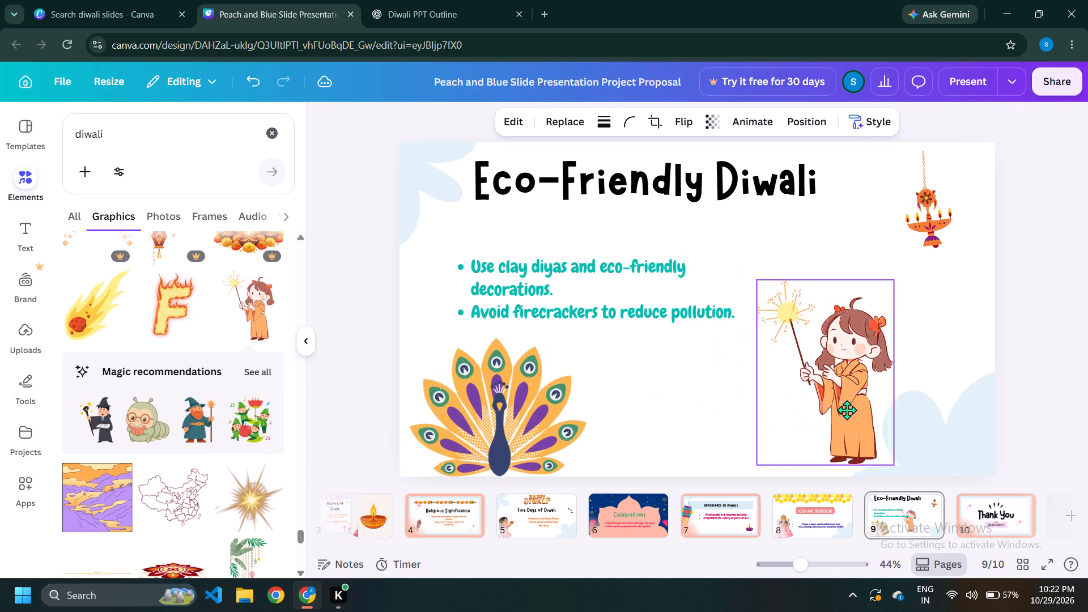
pyautogui.moveTo(847, 410); pyautogui.dragTo(903, 413)
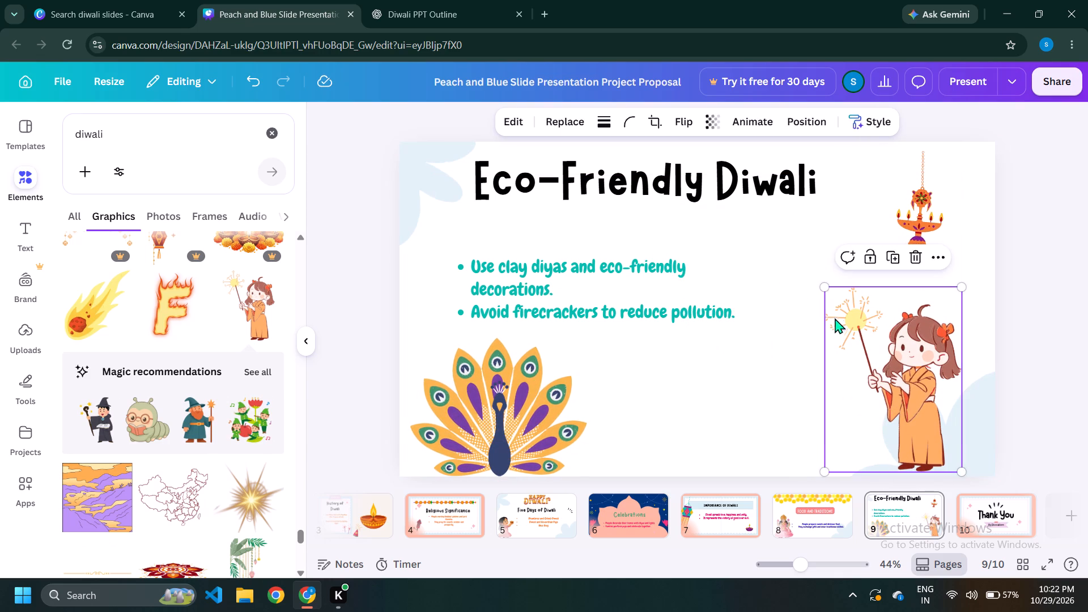
pyautogui.moveTo(822, 287); pyautogui.dragTo(725, 278)
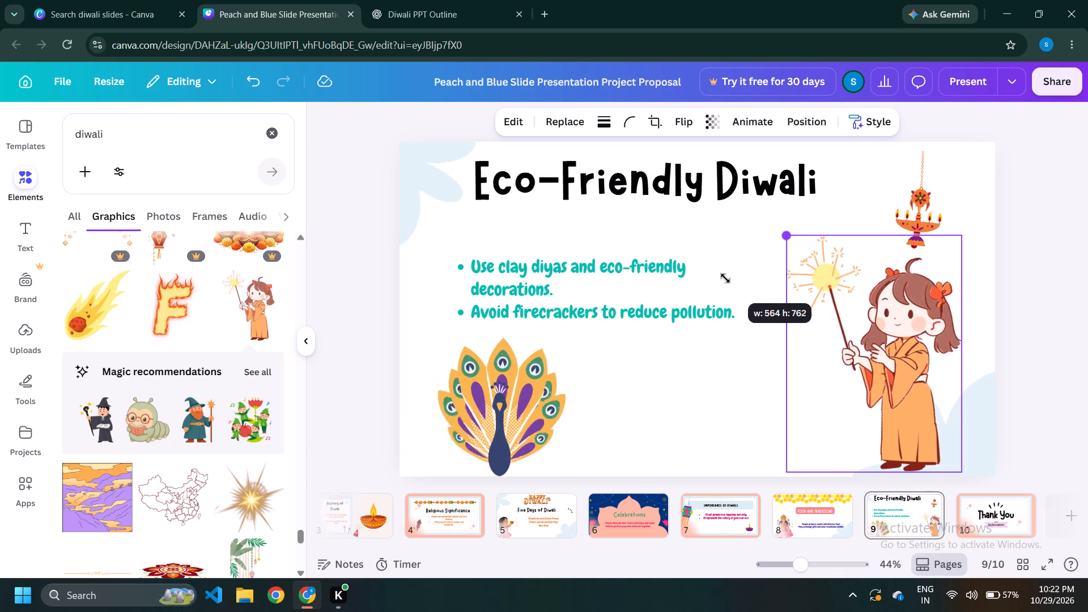
pyautogui.moveTo(725, 278); pyautogui.dragTo(770, 327)
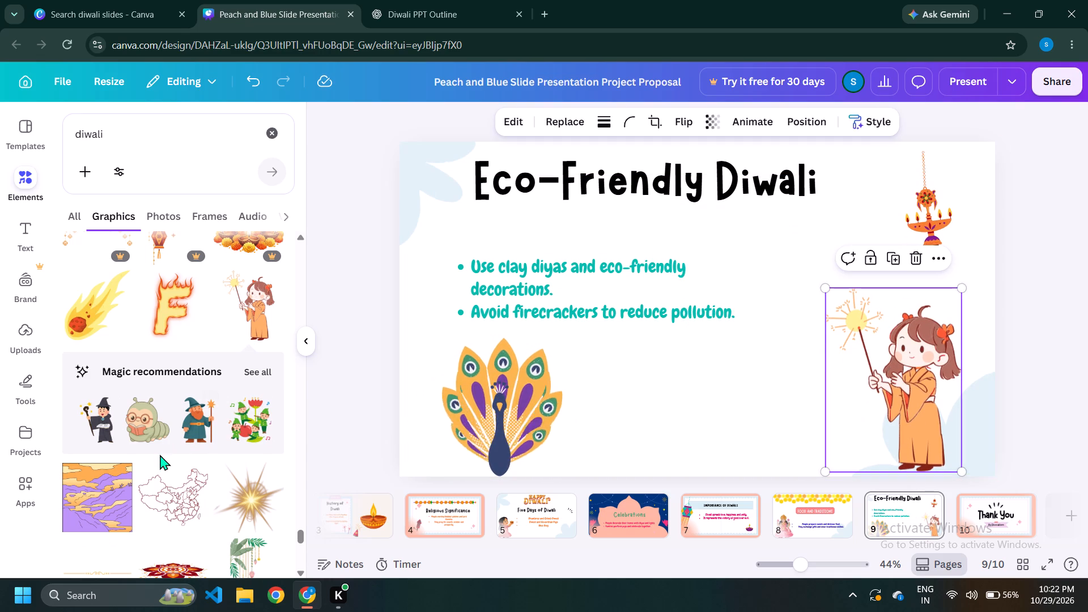
pyautogui.scroll(-5, 160, 454)
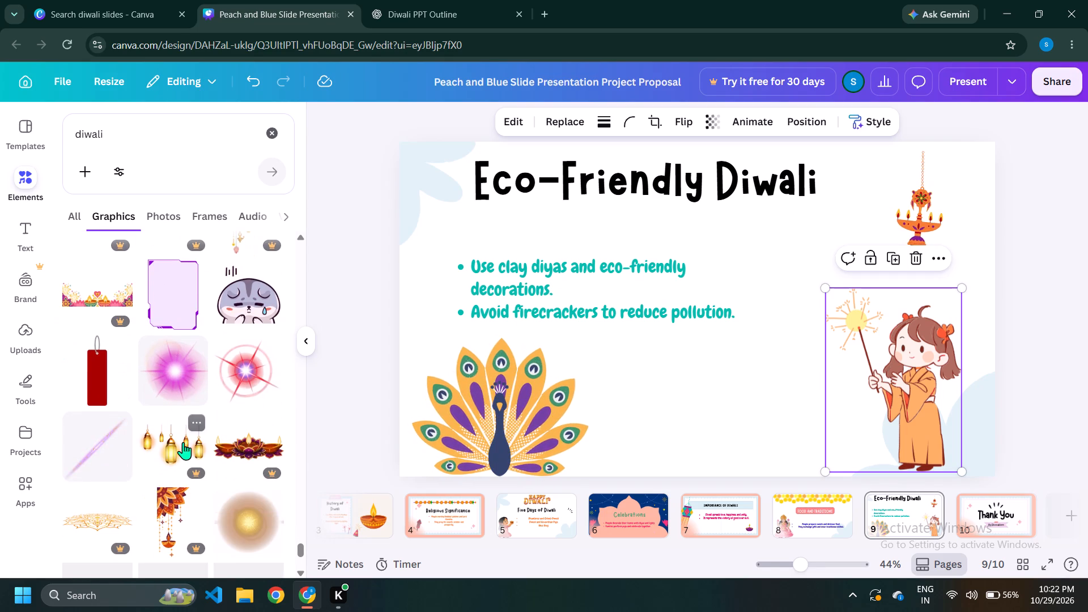
pyautogui.scroll(-5, 181, 440)
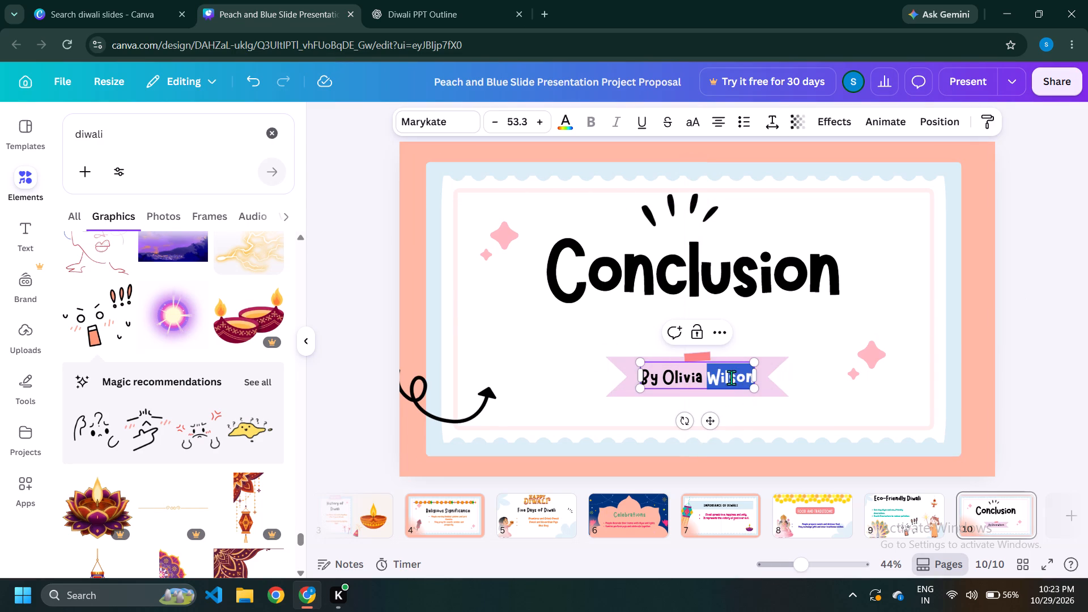
pyautogui.moveTo(742, 380); pyautogui.dragTo(665, 380)
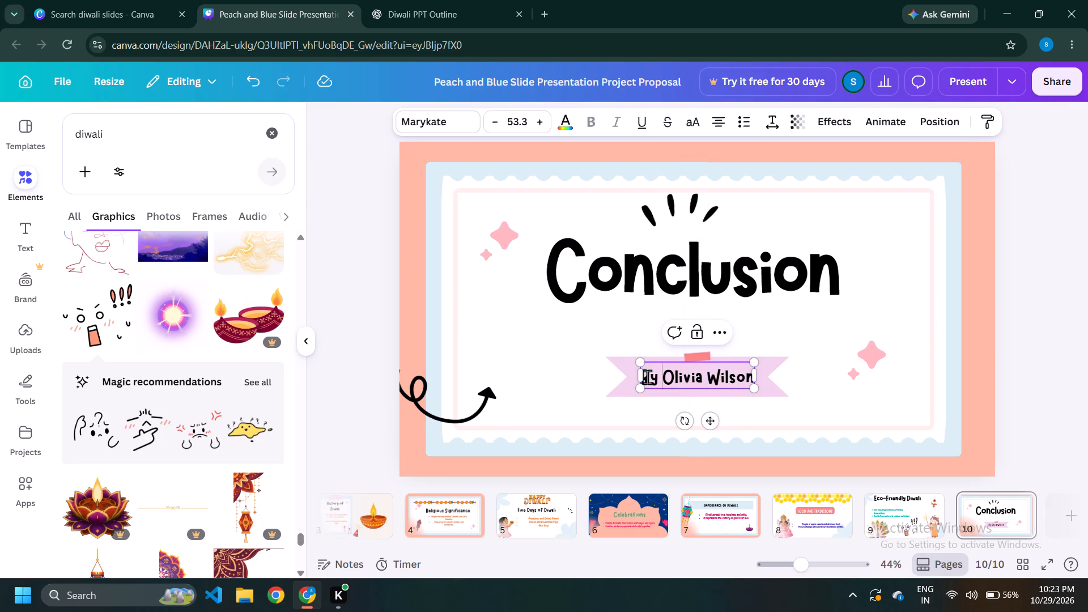
pyautogui.moveTo(647, 377); pyautogui.dragTo(755, 382)
pyautogui.doubleClick(724, 380)
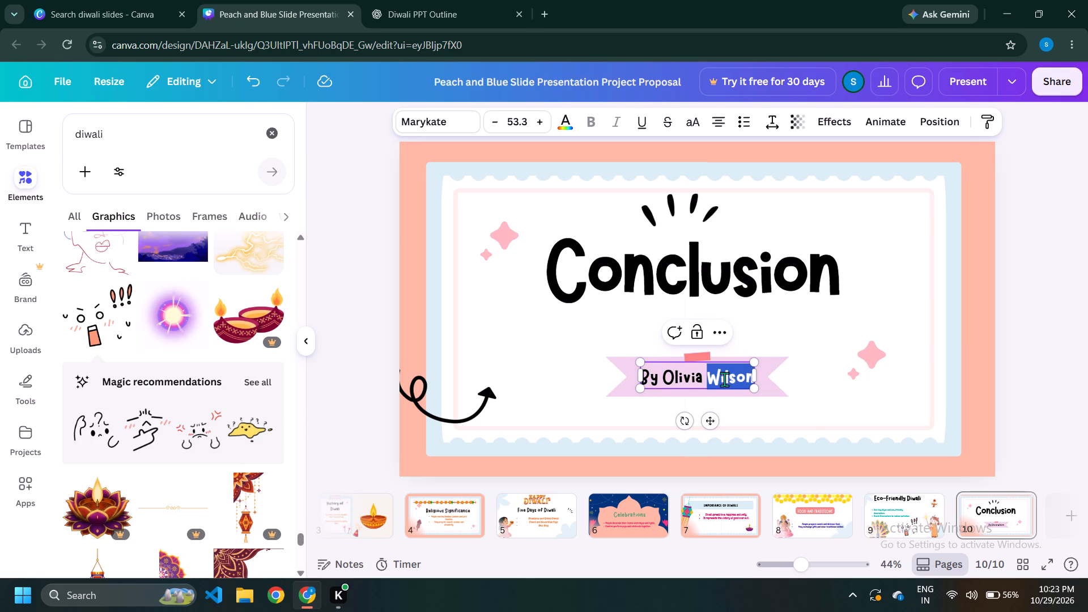
pyautogui.click(734, 378)
pyautogui.click(746, 379)
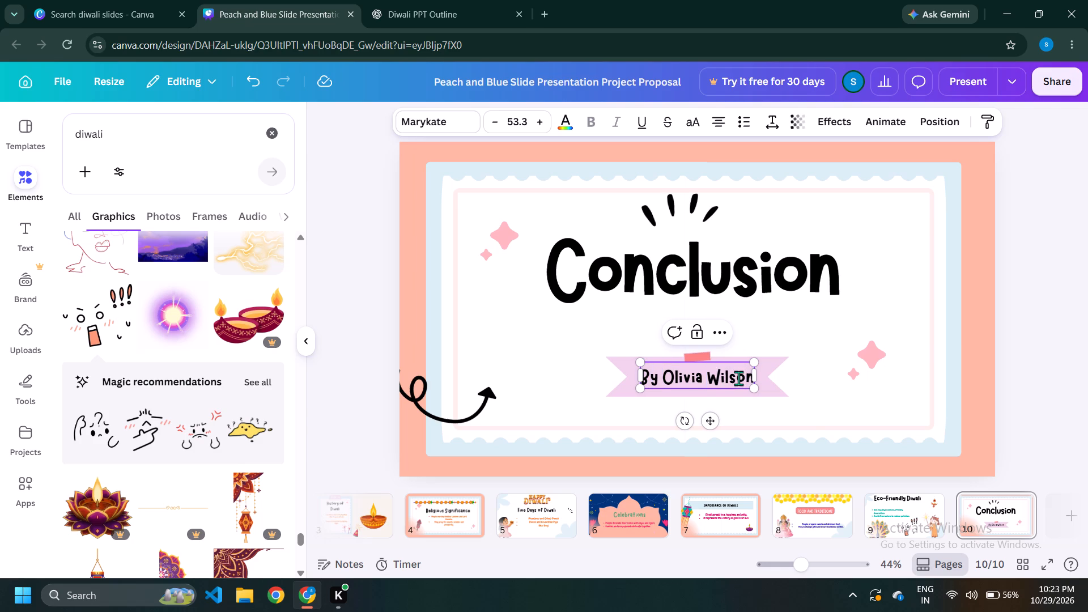
pyautogui.hotkey('ctrl', 'a')
pyautogui.hotkey('ctrl', 'v')
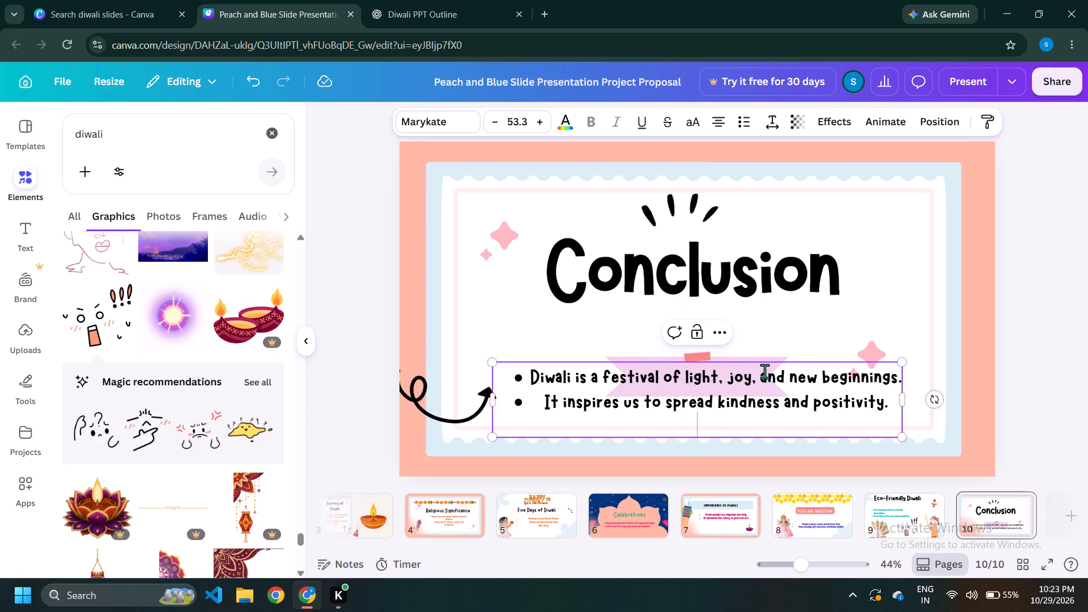
# Shrink the conclusion bullet text to font size 41.
pyautogui.moveTo(903, 443); pyautogui.dragTo(879, 423)
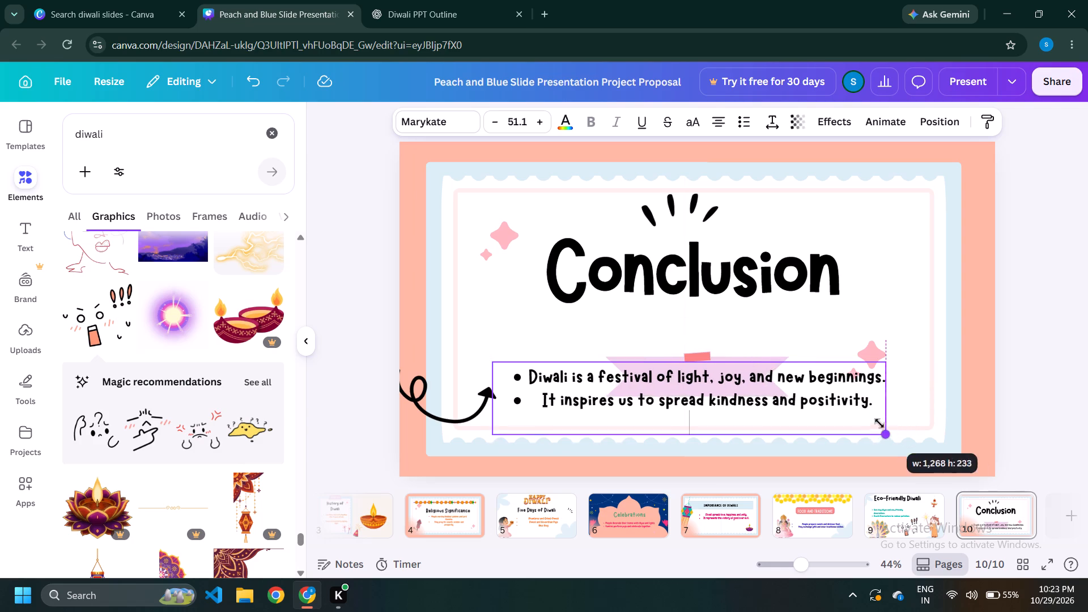
pyautogui.moveTo(879, 423); pyautogui.dragTo(814, 396)
pyautogui.moveTo(751, 397); pyautogui.dragTo(799, 375)
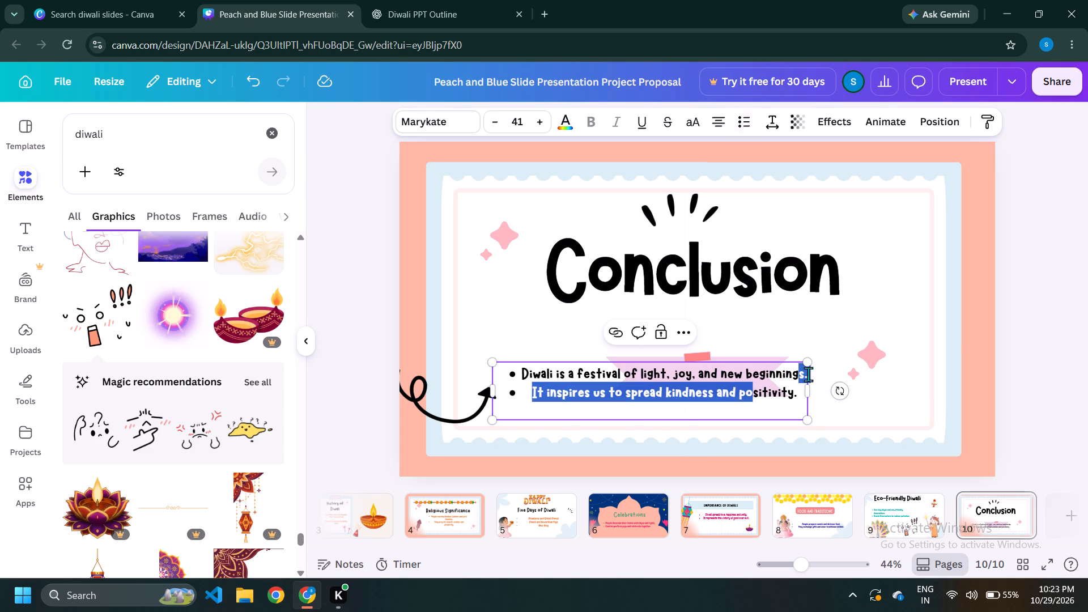
pyautogui.click(1035, 282)
# Delete the pink ribbon behind the bullet text and move the bullets up closer to the heading.
pyautogui.click(773, 358)
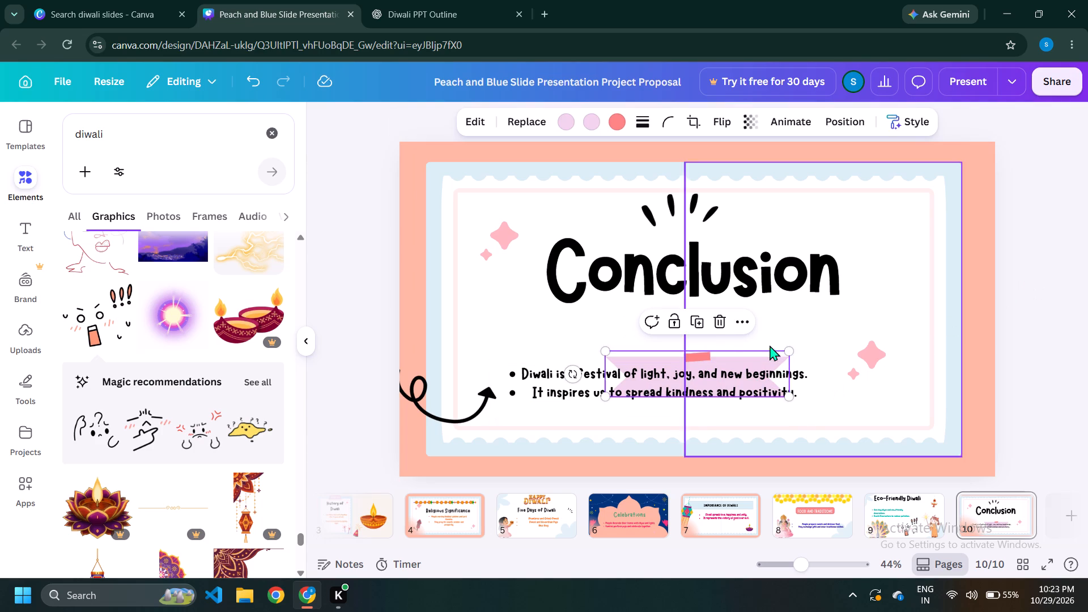
pyautogui.click(726, 323)
pyautogui.click(708, 390)
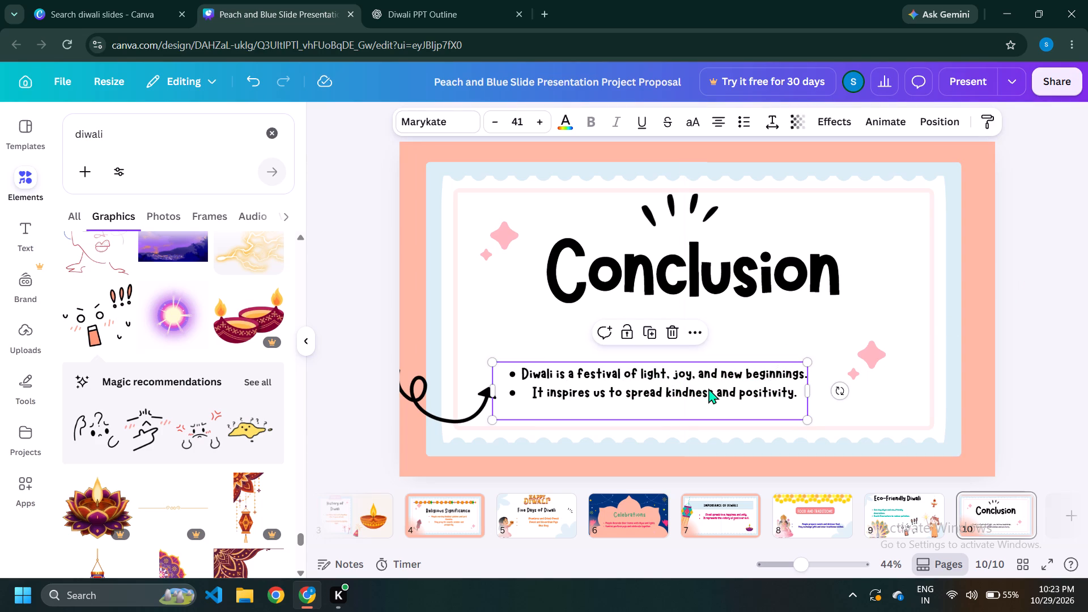
pyautogui.moveTo(708, 388); pyautogui.dragTo(750, 347)
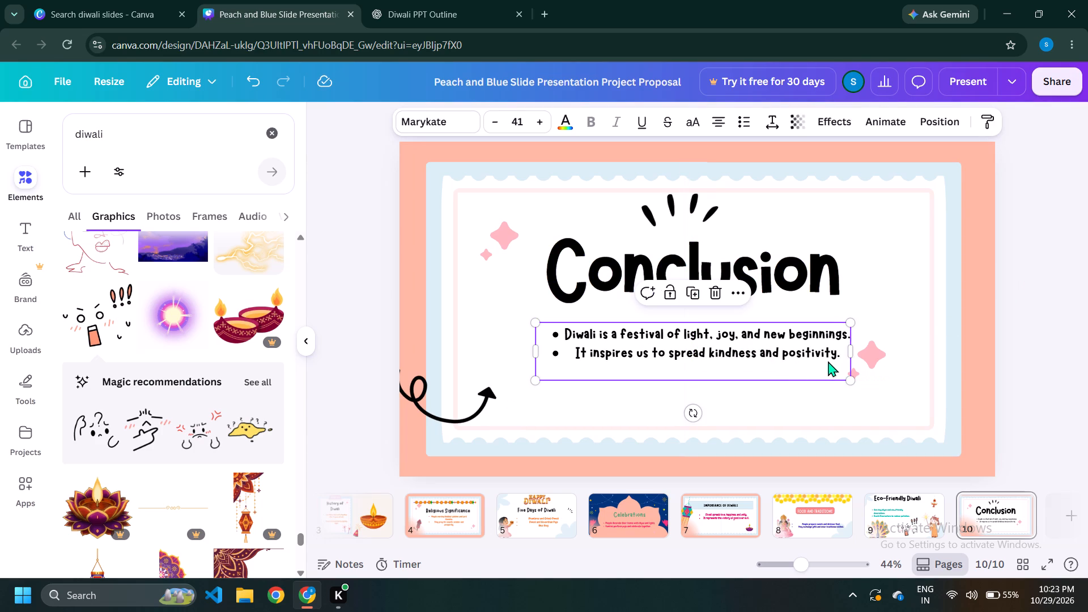
# Shrink the "Conclusion" heading to font size 185 and recentre it under the black burst strokes.
pyautogui.click(785, 301)
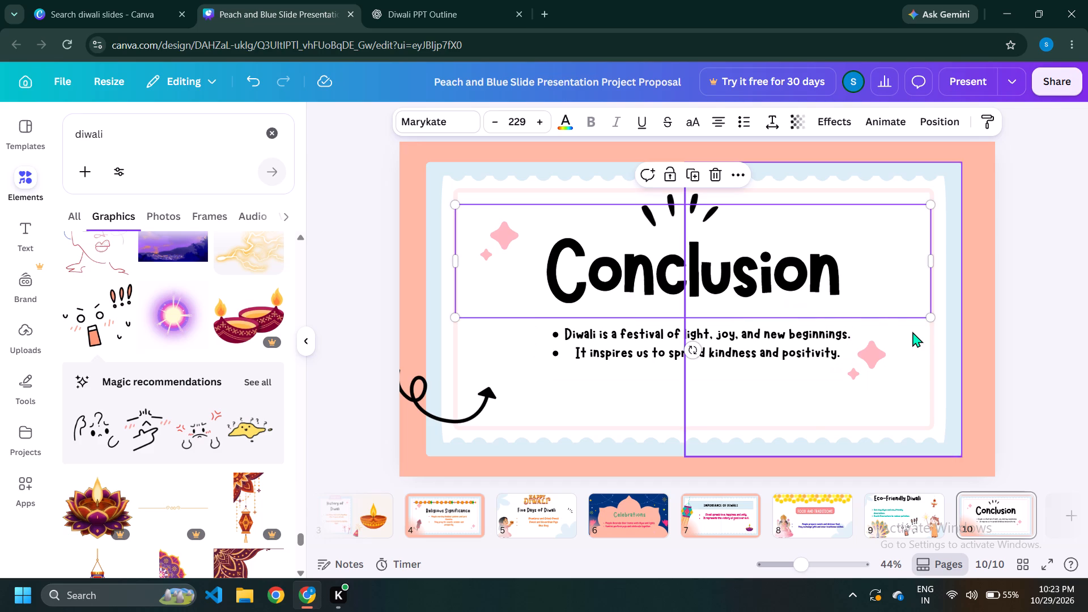
pyautogui.moveTo(932, 320); pyautogui.dragTo(845, 283)
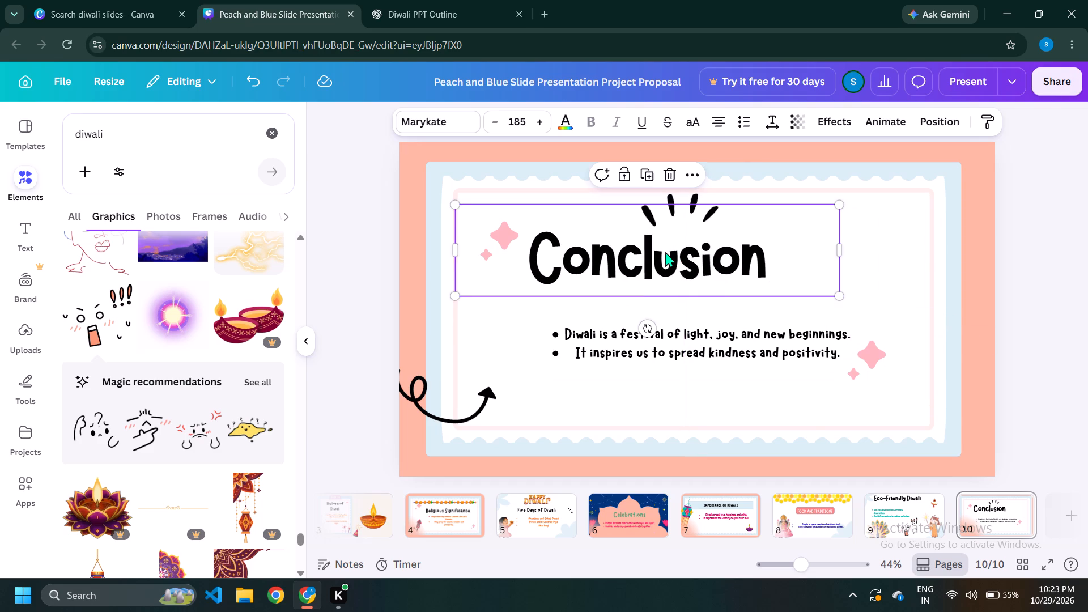
pyautogui.moveTo(665, 252); pyautogui.dragTo(704, 254)
# Resize the bullet text to about font size 42.2 and centre it below the "Conclusion" heading with a small gap.
pyautogui.click(722, 349)
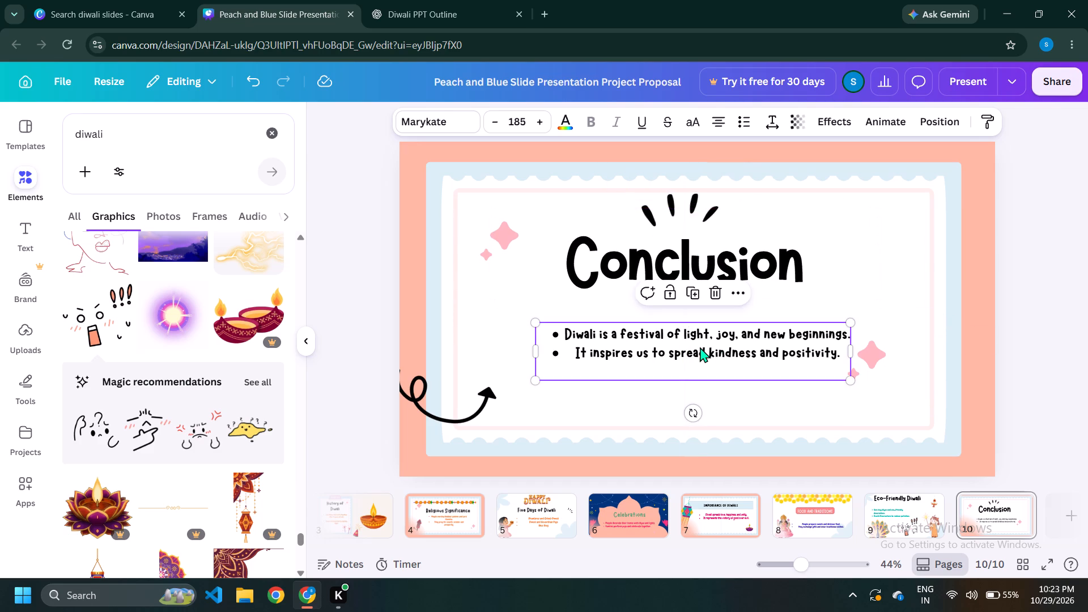
pyautogui.moveTo(700, 347); pyautogui.dragTo(673, 339)
pyautogui.moveTo(820, 367); pyautogui.dragTo(836, 382)
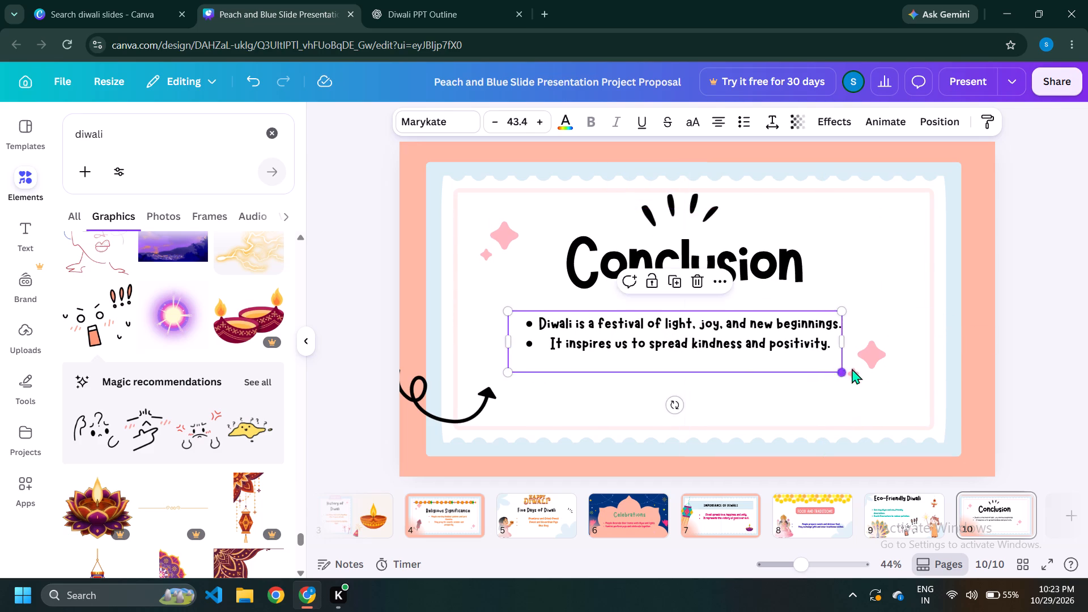
pyautogui.moveTo(845, 377); pyautogui.dragTo(832, 390)
pyautogui.moveTo(719, 339); pyautogui.dragTo(729, 359)
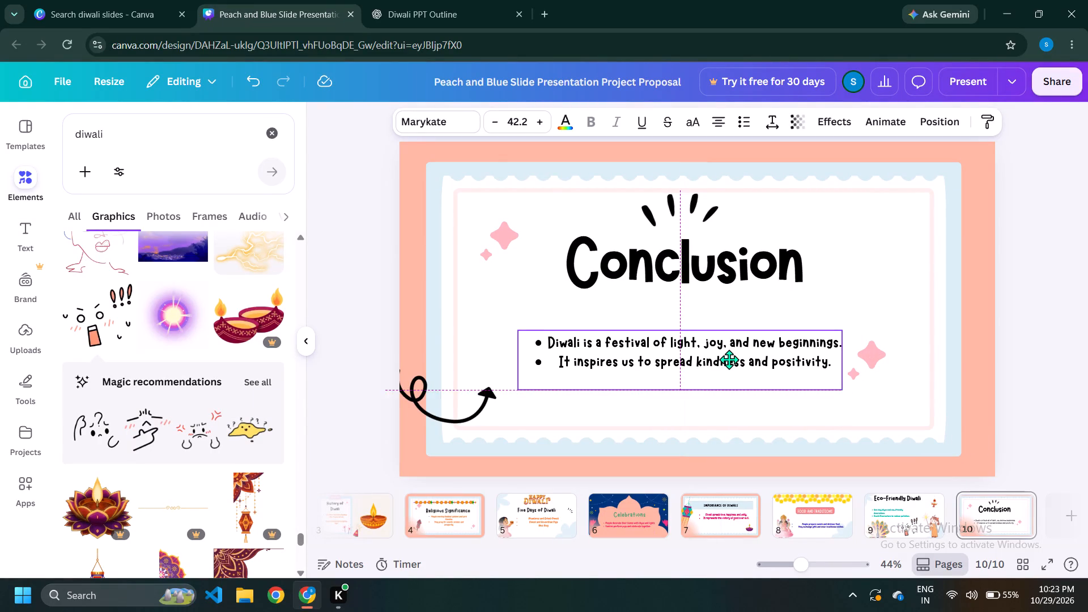
pyautogui.moveTo(729, 359); pyautogui.dragTo(726, 354)
# Colour both conclusion bullet points dark red, using a colour already in the design.
pyautogui.click(766, 366)
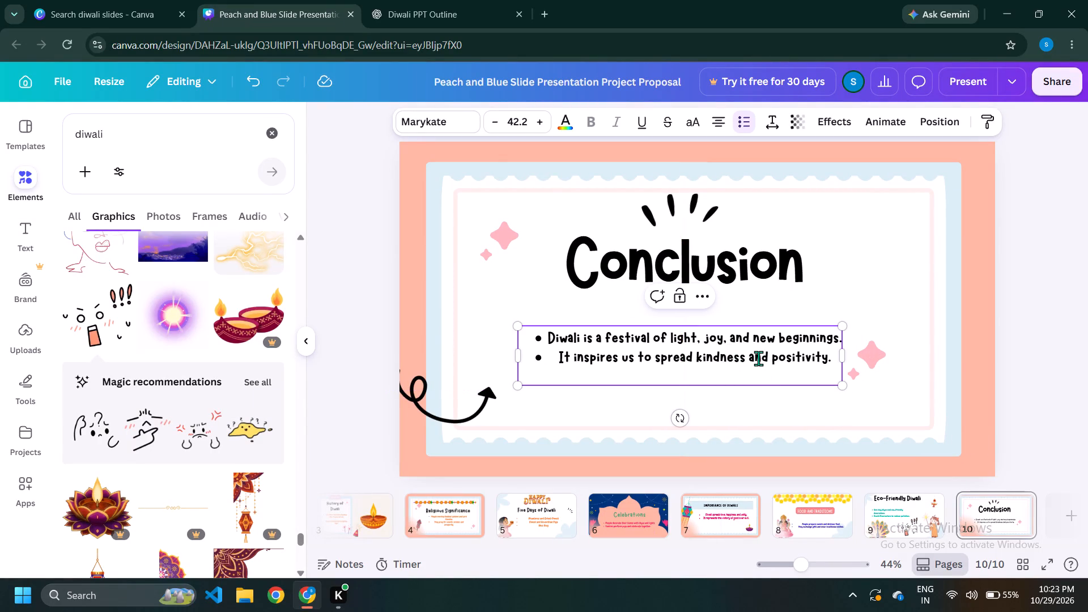
pyautogui.hotkey('ctrl', 'a')
pyautogui.click(568, 129)
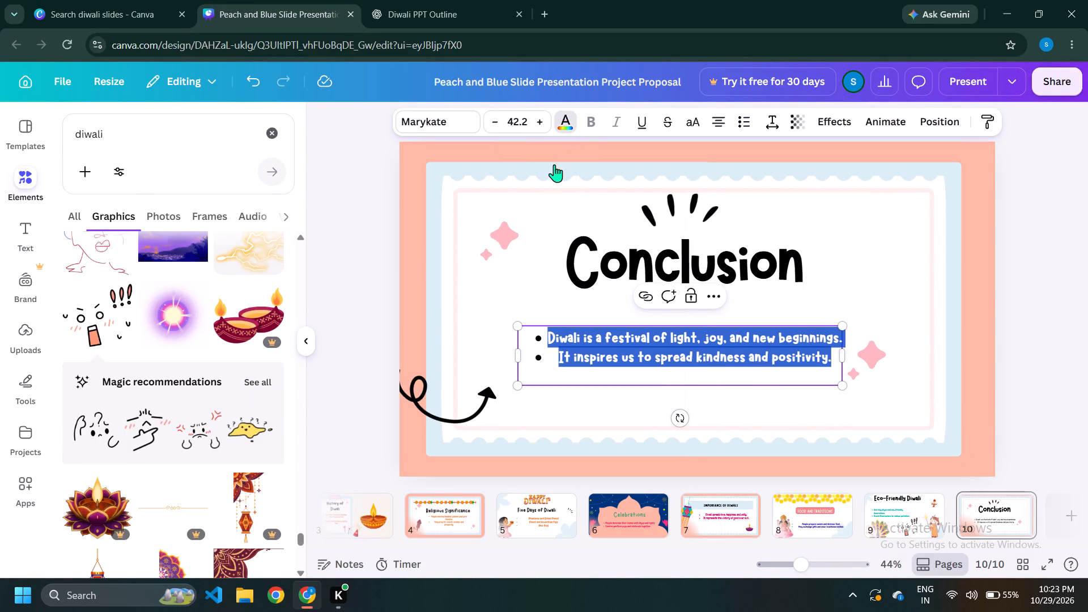
pyautogui.scroll(-1, 134, 330)
pyautogui.click(179, 286)
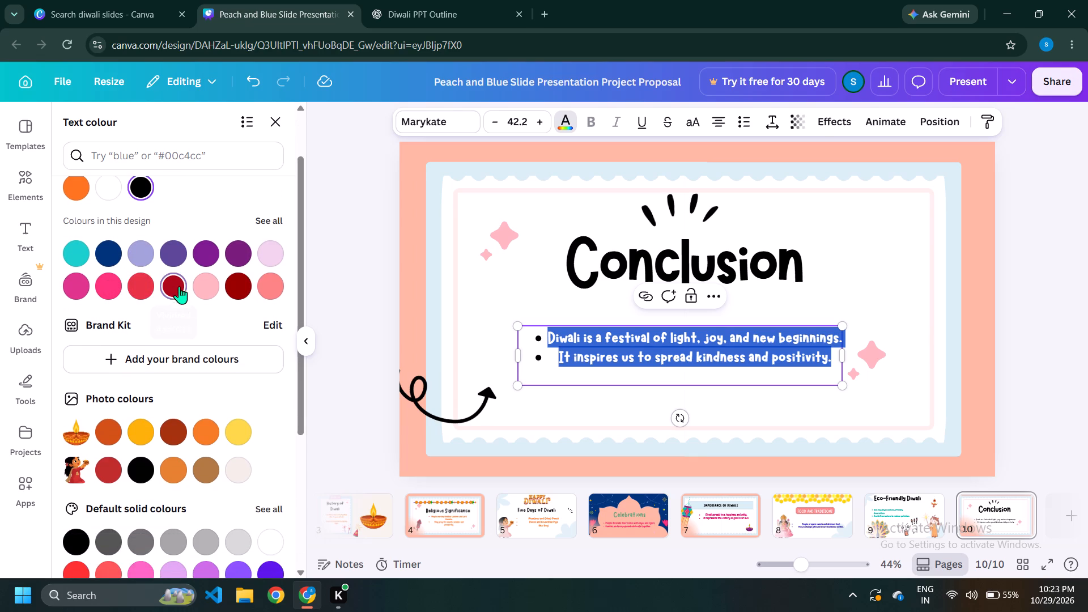
pyautogui.click(1031, 296)
pyautogui.click(742, 321)
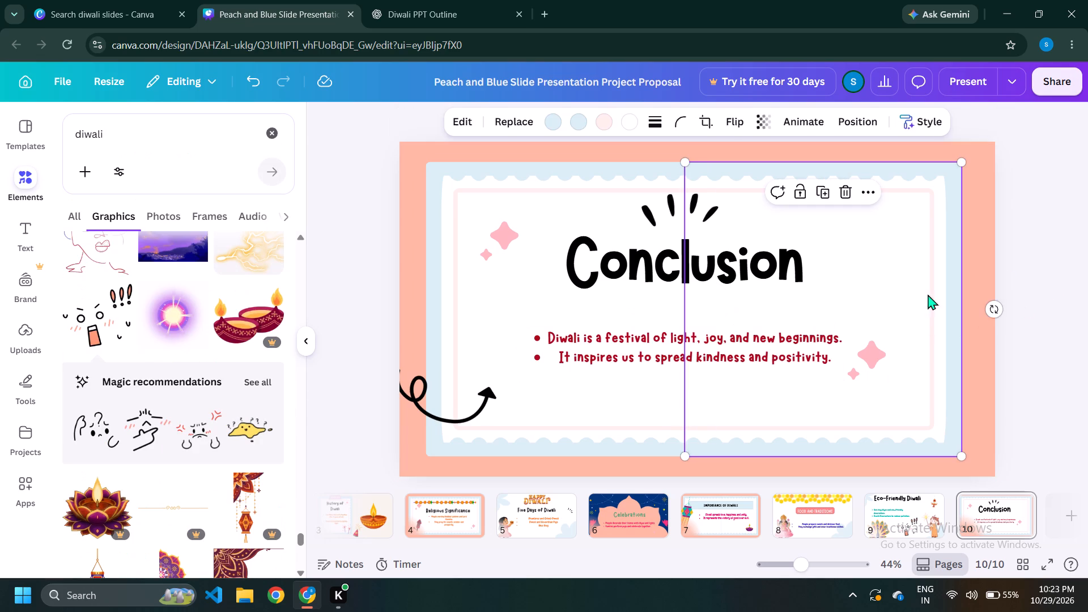
pyautogui.click(1063, 270)
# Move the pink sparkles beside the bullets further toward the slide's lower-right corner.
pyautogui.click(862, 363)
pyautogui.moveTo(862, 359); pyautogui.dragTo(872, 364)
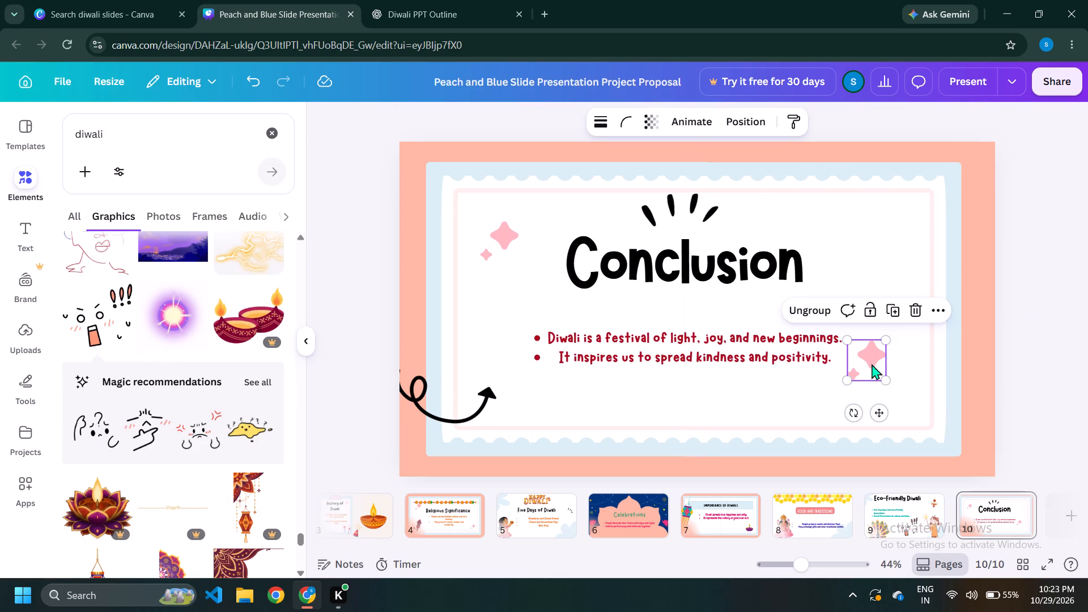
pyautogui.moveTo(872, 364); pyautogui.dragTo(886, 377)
# Enlarge the dark red bullet text to font size 46.
pyautogui.click(773, 354)
pyautogui.moveTo(841, 386); pyautogui.dragTo(857, 396)
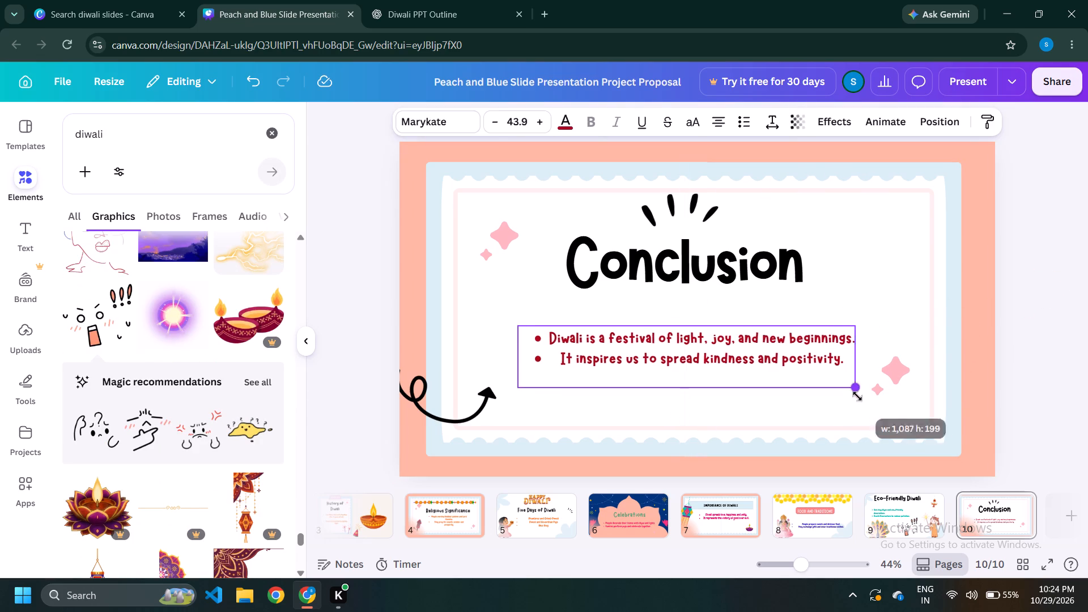
pyautogui.moveTo(857, 396); pyautogui.dragTo(869, 403)
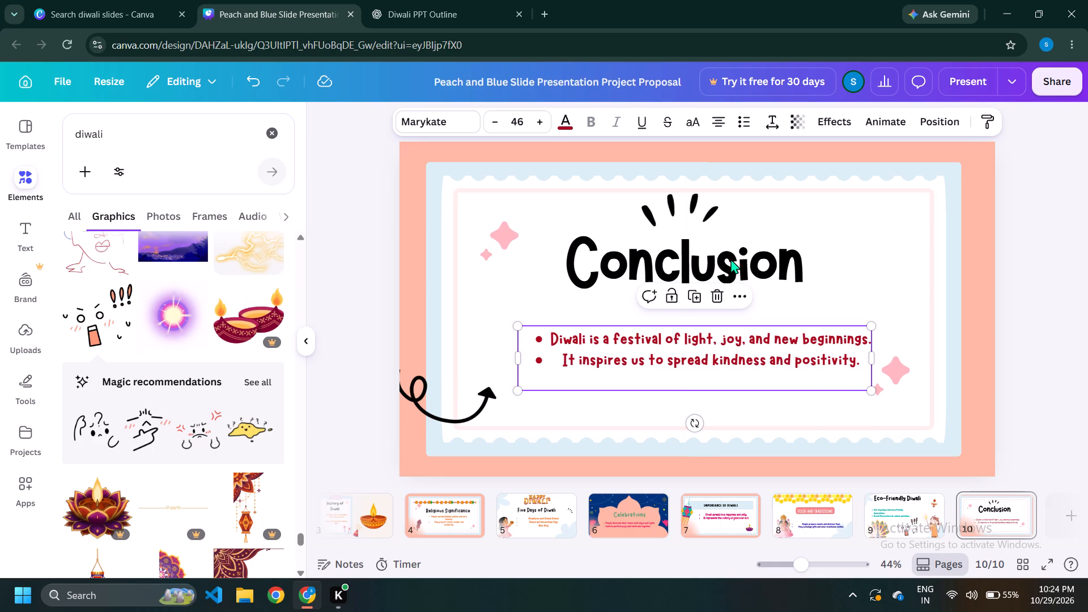
# Find the seated boy resting his face in his hands among the Diwali graphics and add him to slide 10.
pyautogui.scroll(-9, 200, 375)
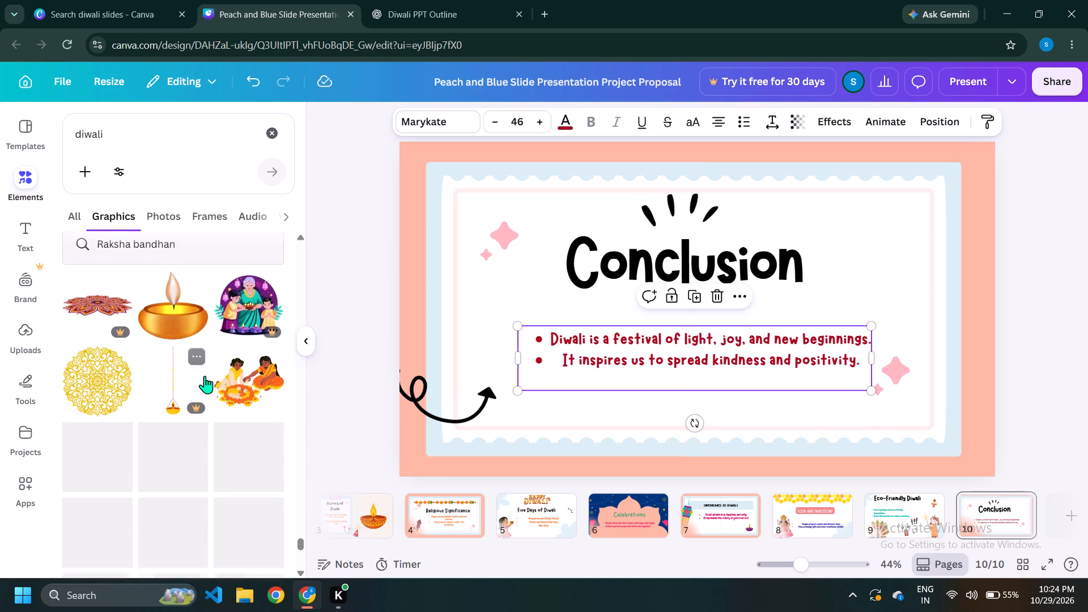
pyautogui.scroll(-2, 206, 375)
pyautogui.scroll(2, 208, 374)
pyautogui.scroll(-4, 208, 374)
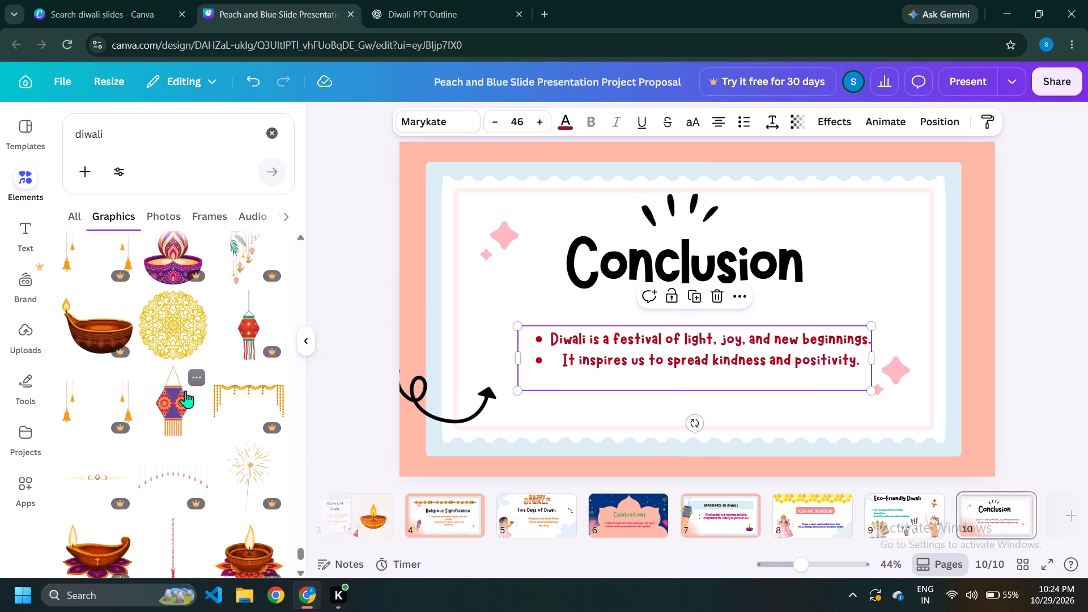
pyautogui.scroll(-9, 188, 392)
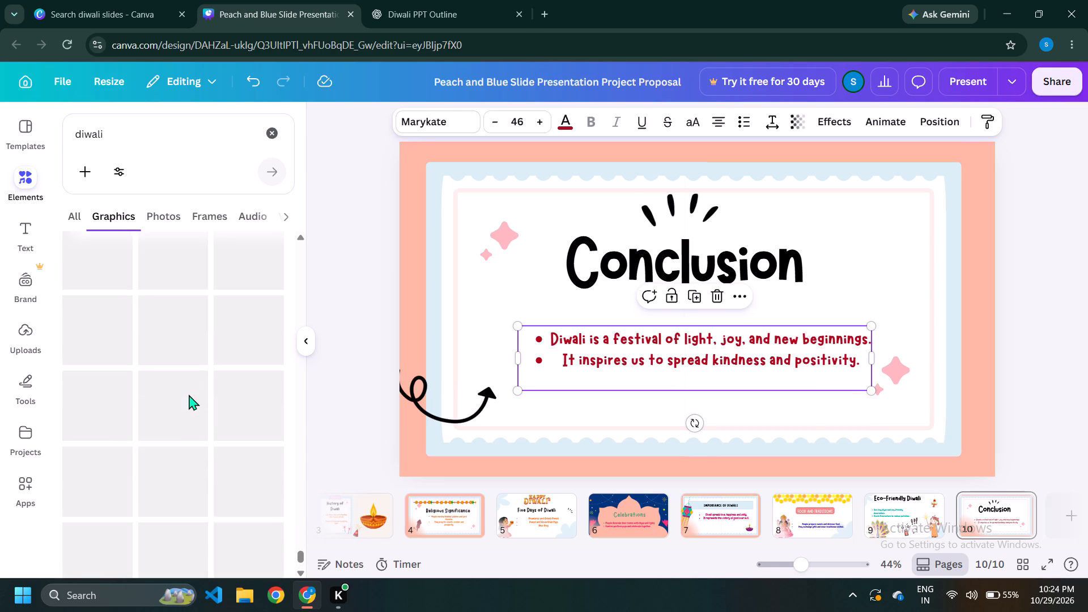
pyautogui.scroll(2, 189, 394)
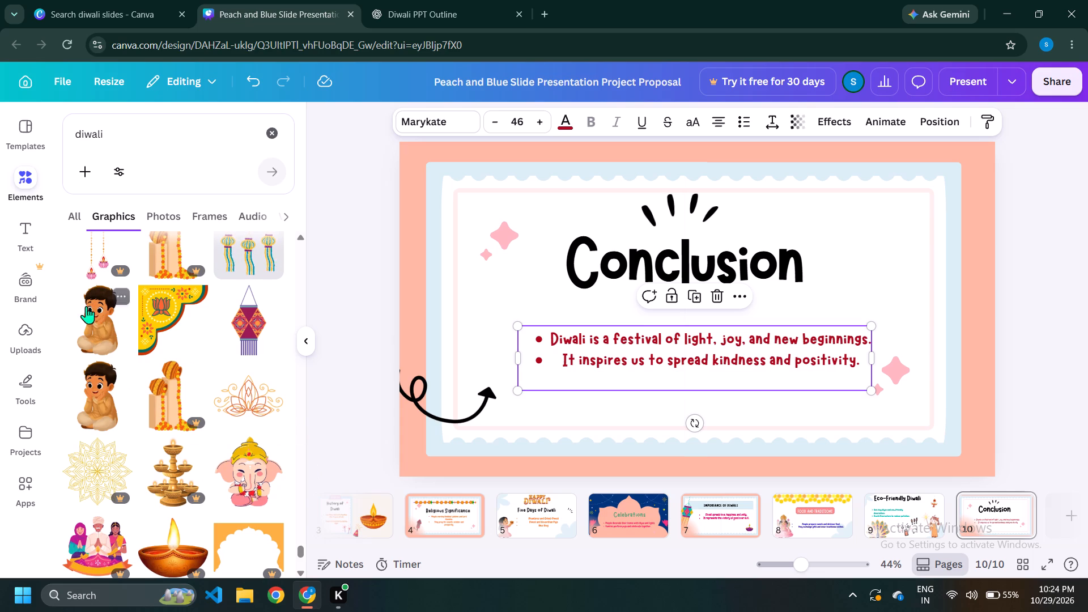
pyautogui.click(100, 314)
# Delete the pink sparkles near the end of the bullet text.
pyautogui.click(881, 389)
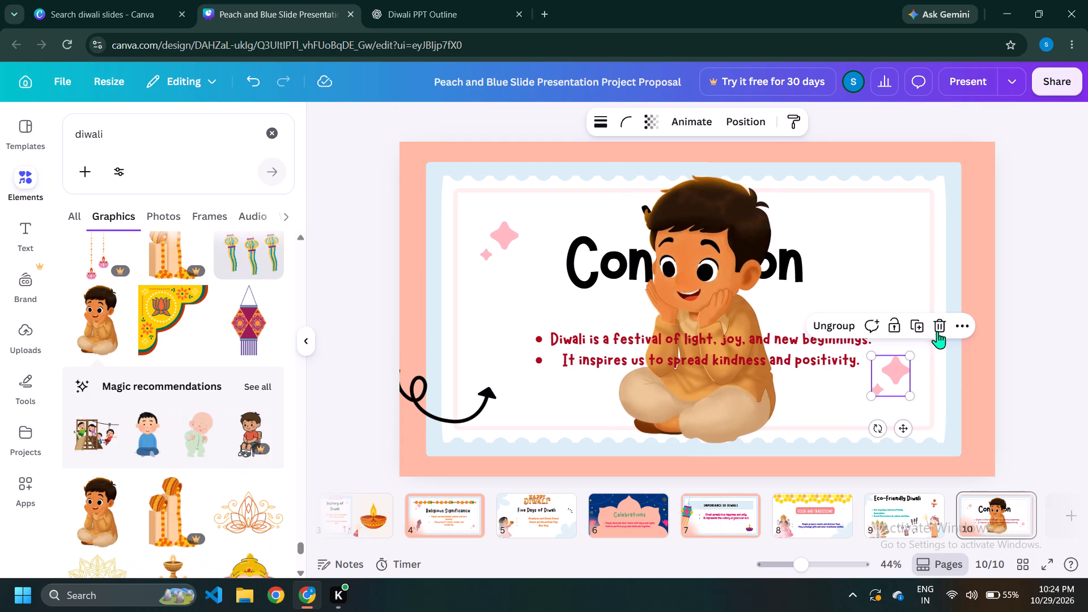
pyautogui.click(938, 330)
# Shrink the seated boy and place him in the slide's lower-right corner, beside the bullets.
pyautogui.click(704, 399)
pyautogui.moveTo(775, 443); pyautogui.dragTo(684, 309)
pyautogui.moveTo(646, 235); pyautogui.dragTo(911, 374)
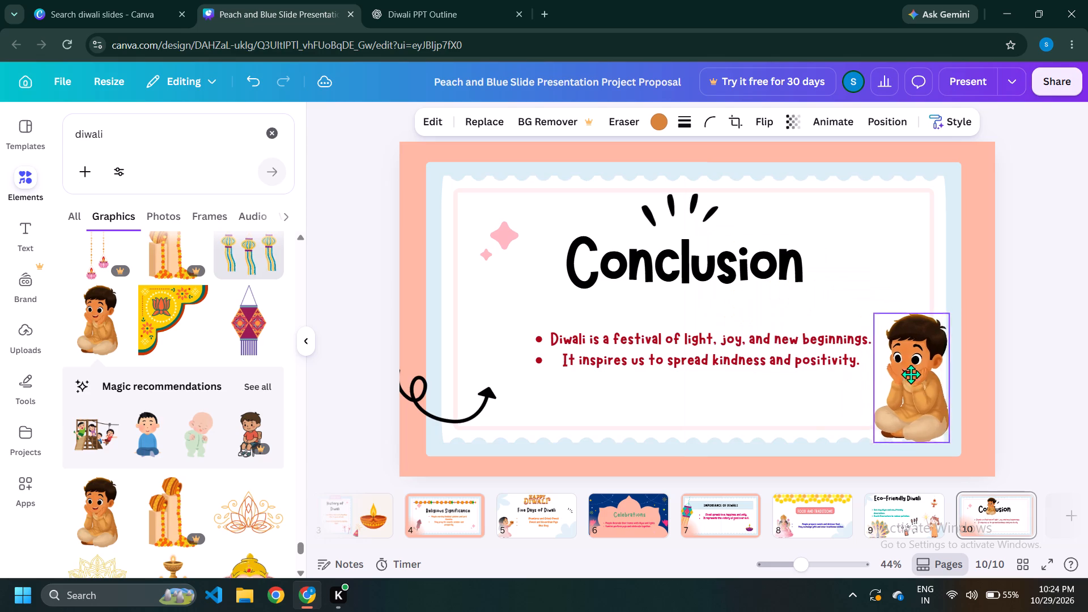
pyautogui.moveTo(911, 374); pyautogui.dragTo(896, 368)
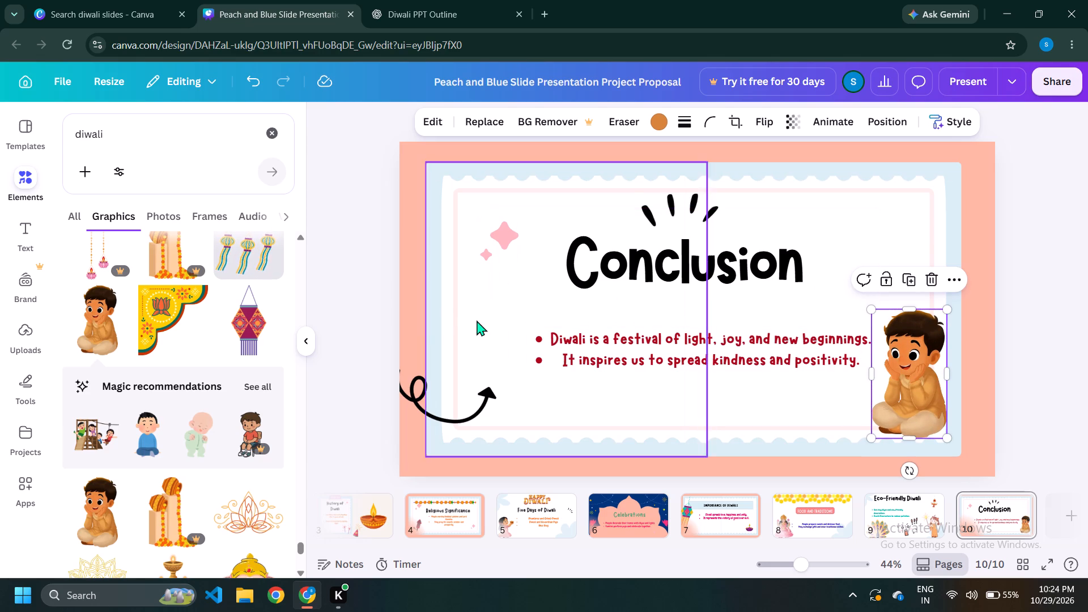
# Find the seated pink baby Ganesha wearing a yellow crown among the Diwali graphics and add it to slide 10.
pyautogui.click(368, 294)
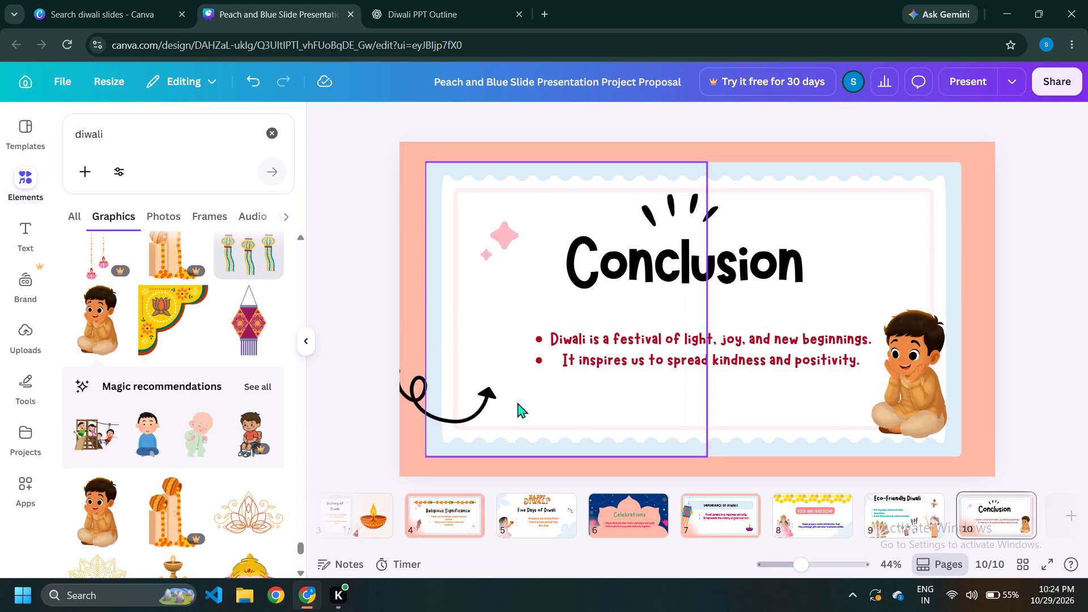
pyautogui.scroll(-3, 144, 401)
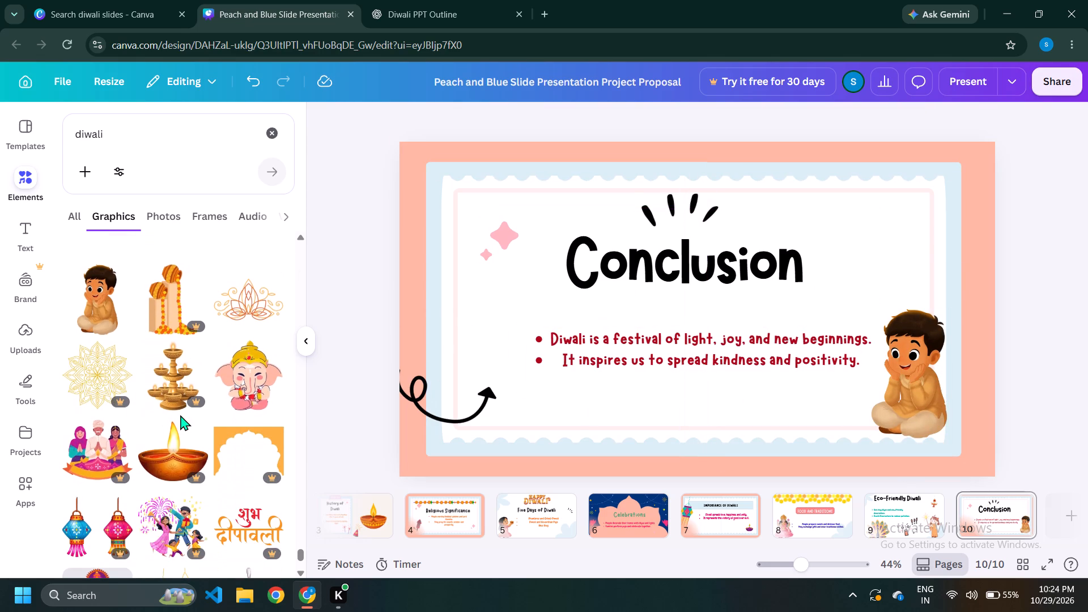
pyautogui.click(252, 383)
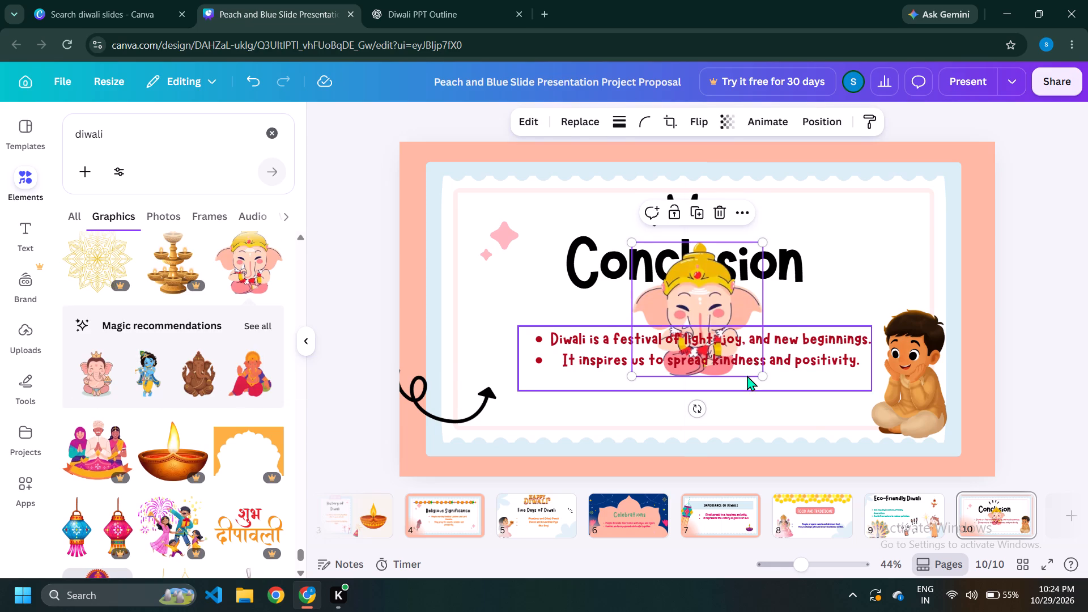
# Delete the curly black arrow from the slide's lower-left corner.
pyautogui.click(469, 403)
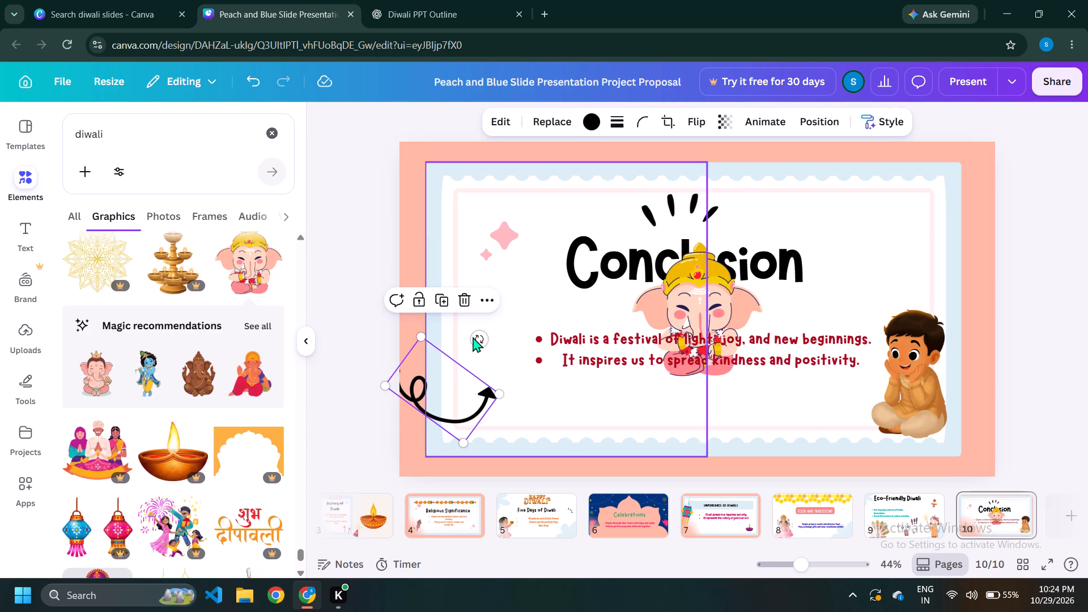
pyautogui.click(462, 303)
# Shrink the baby Ganesha and place it in the slide's lower-left corner, beside the bullets.
pyautogui.click(700, 301)
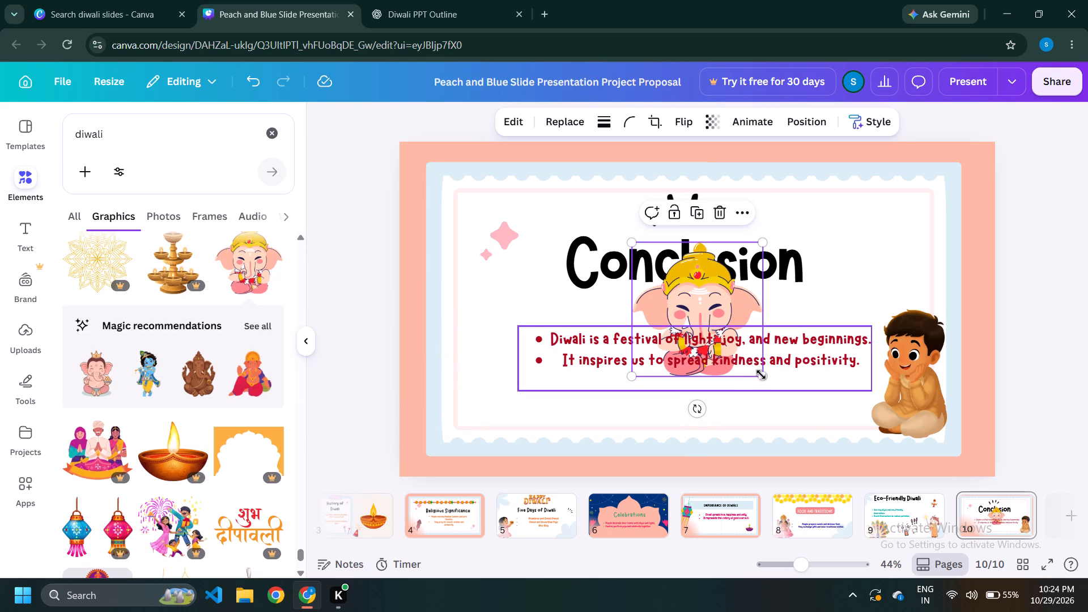
pyautogui.moveTo(761, 375); pyautogui.dragTo(717, 326)
pyautogui.moveTo(678, 303); pyautogui.dragTo(532, 377)
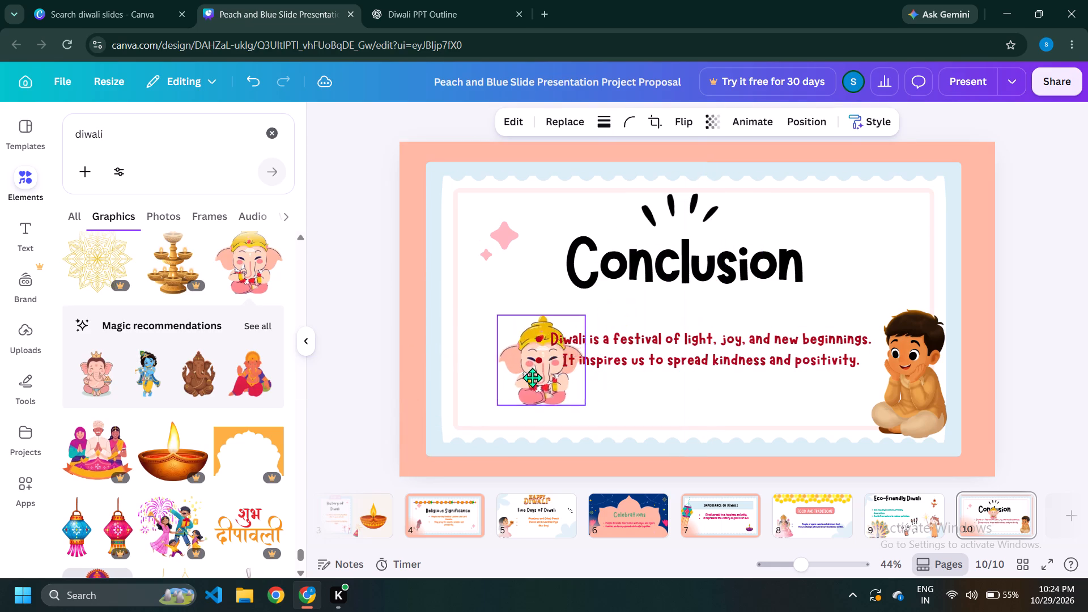
pyautogui.moveTo(532, 377); pyautogui.dragTo(490, 398)
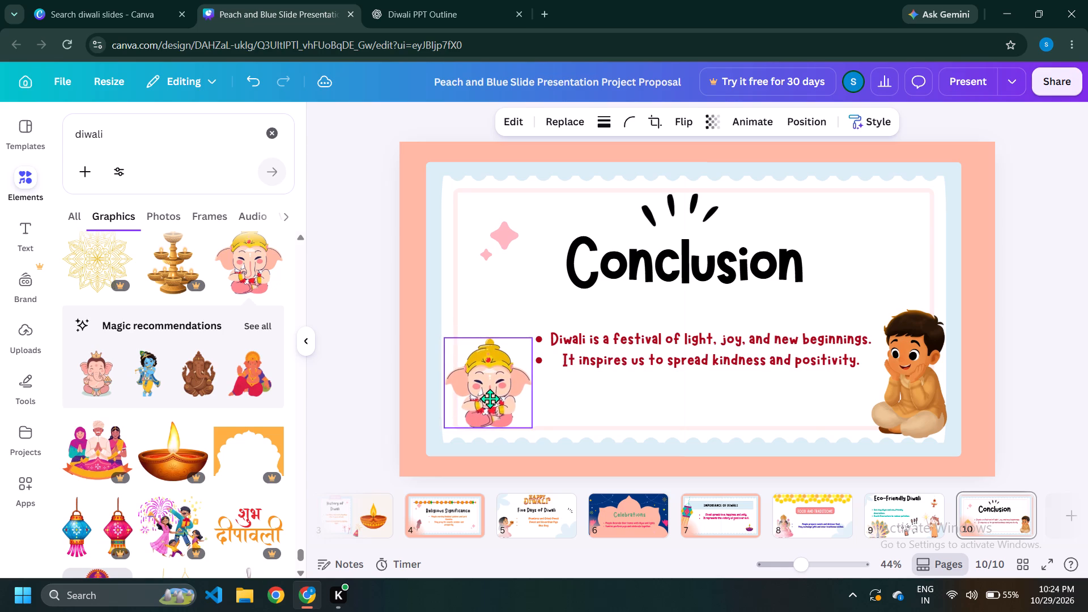
pyautogui.moveTo(490, 398); pyautogui.dragTo(498, 398)
pyautogui.click(627, 393)
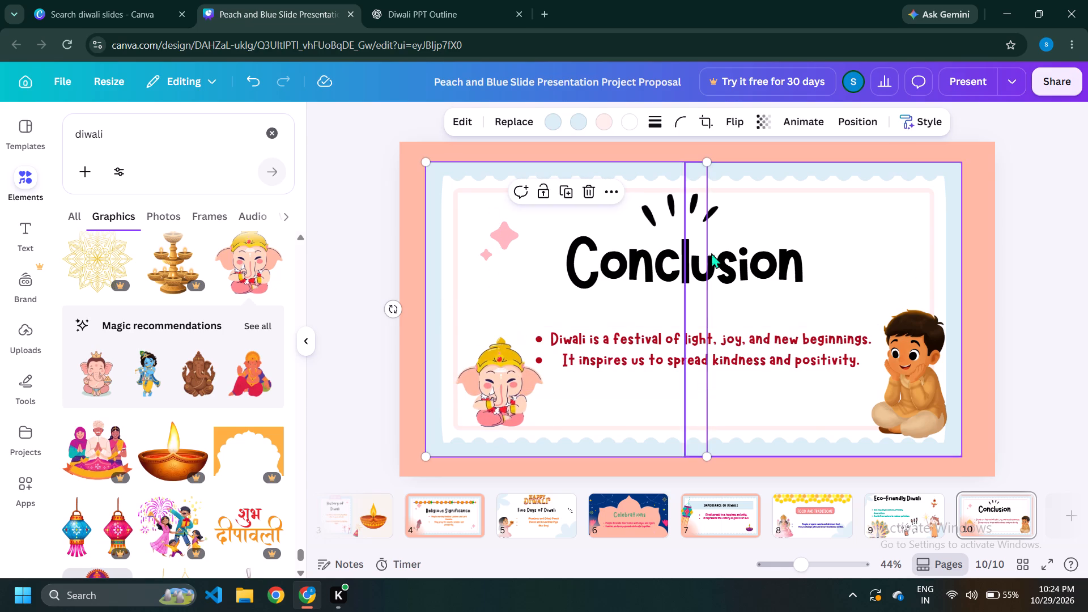
# Find the vertical hanging bead string with gold diamond shapes among the Diwali graphics and add it to slide 10.
pyautogui.scroll(-5, 117, 431)
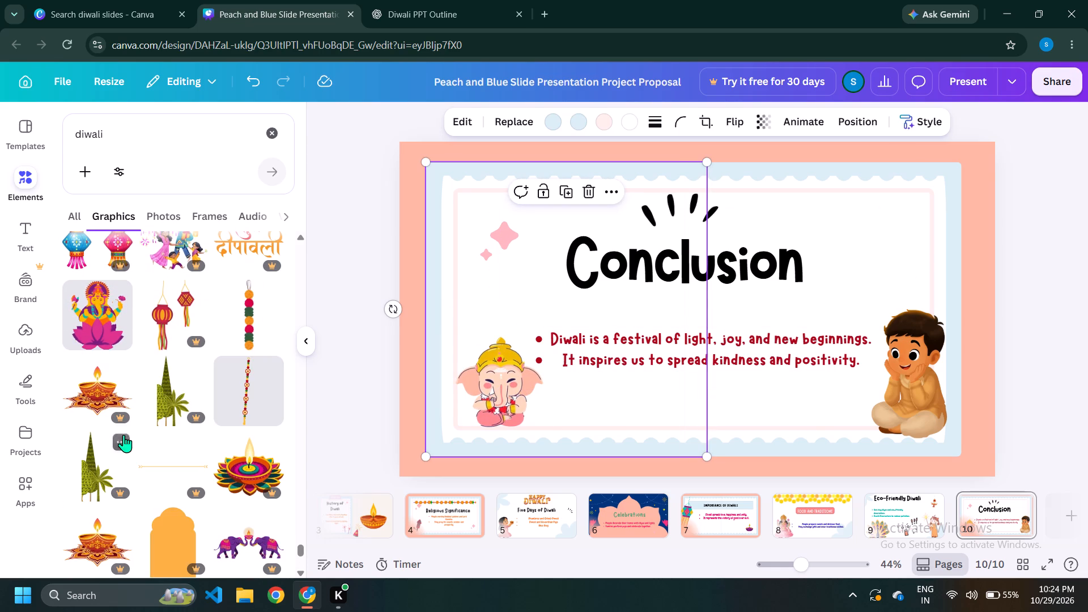
pyautogui.scroll(-3, 125, 433)
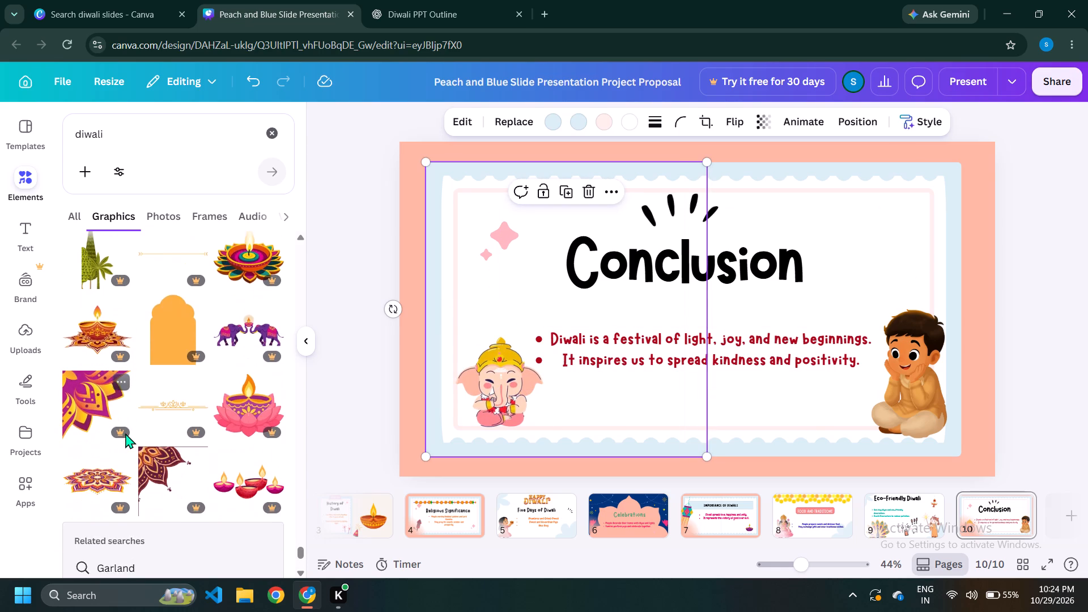
pyautogui.scroll(-3, 125, 433)
pyautogui.scroll(1, 125, 433)
pyautogui.scroll(-4, 125, 433)
pyautogui.scroll(4, 125, 433)
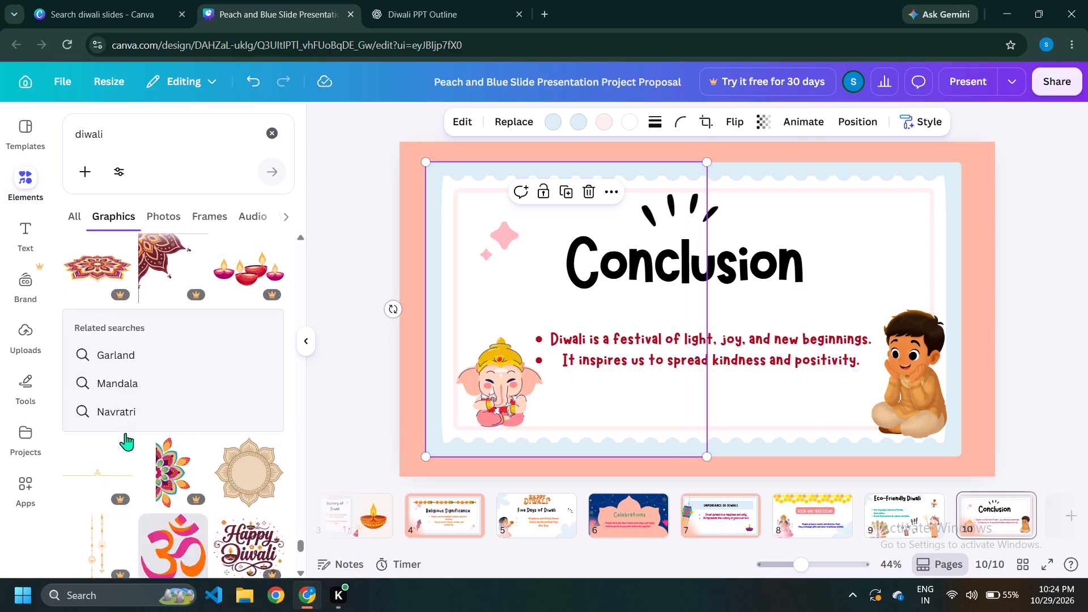
pyautogui.scroll(3, 125, 433)
pyautogui.scroll(-8, 125, 433)
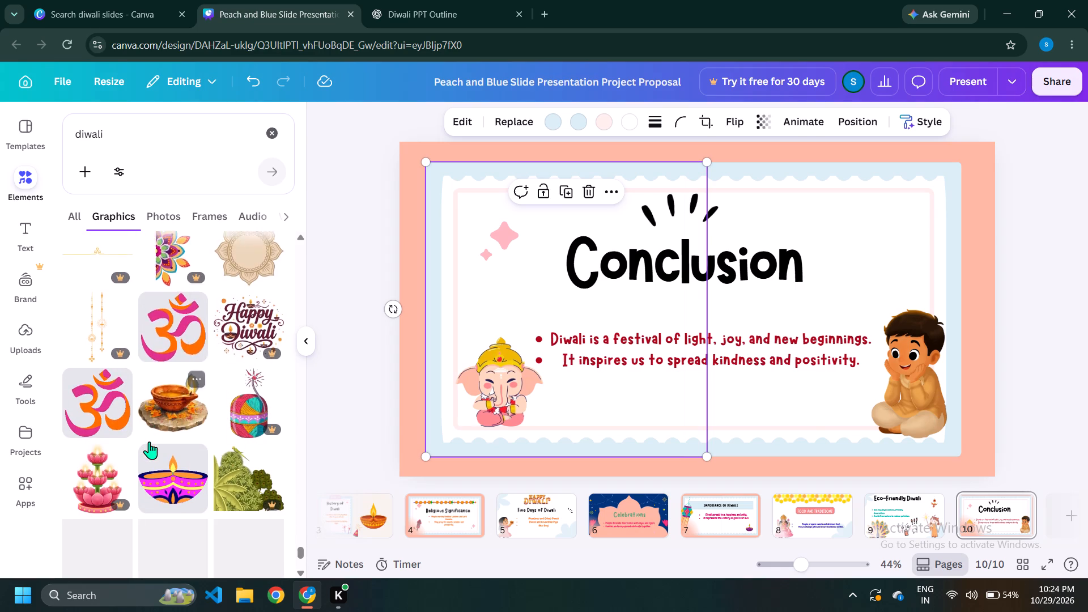
pyautogui.scroll(-3, 149, 441)
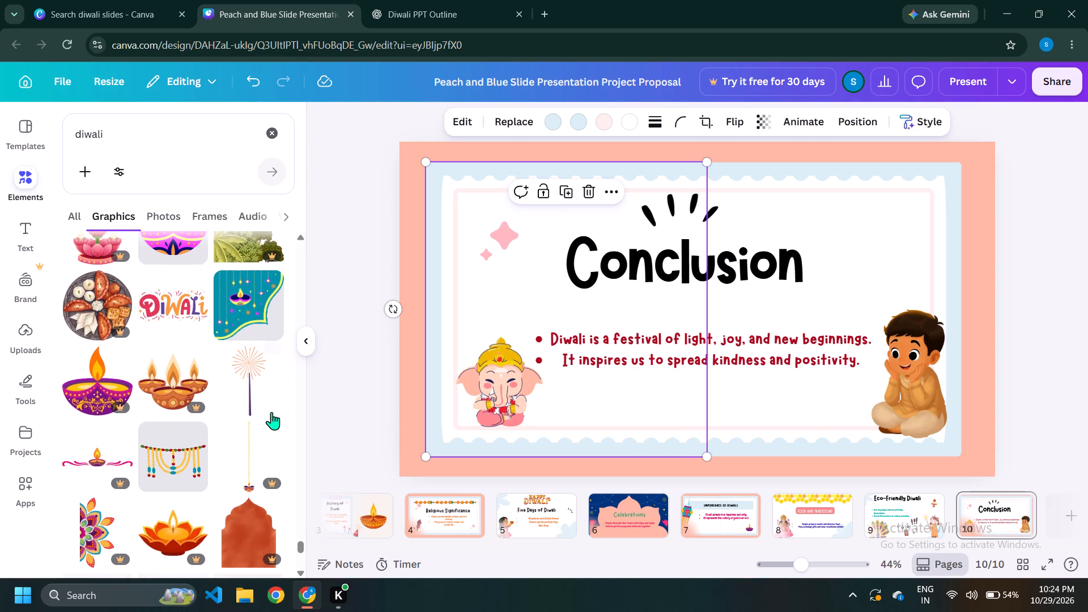
pyautogui.scroll(-2, 164, 492)
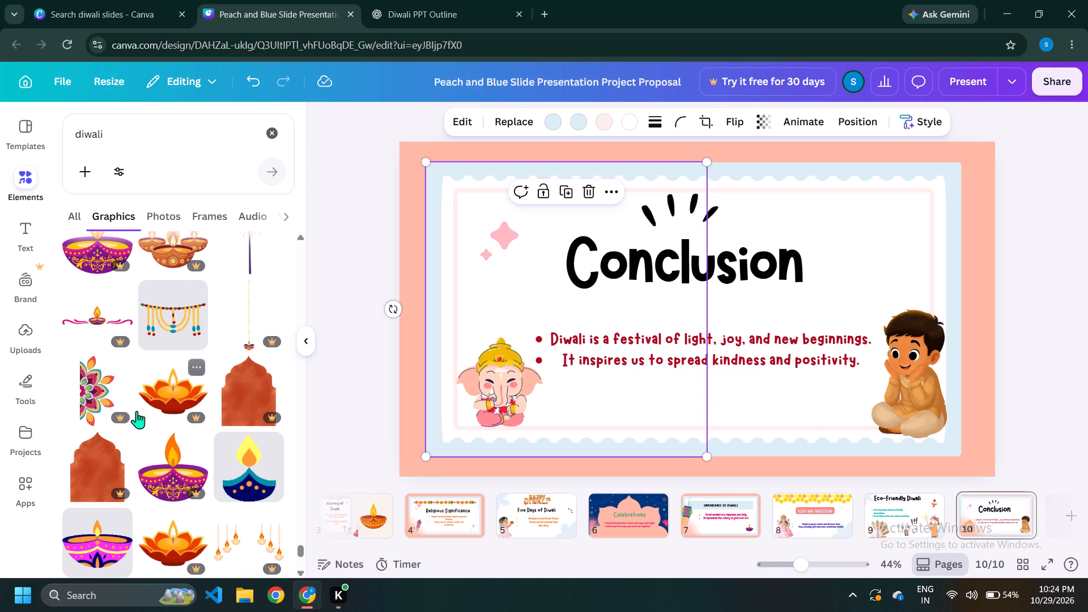
pyautogui.scroll(-2, 140, 407)
pyautogui.scroll(-2, 233, 428)
pyautogui.scroll(-2, 153, 450)
pyautogui.click(93, 359)
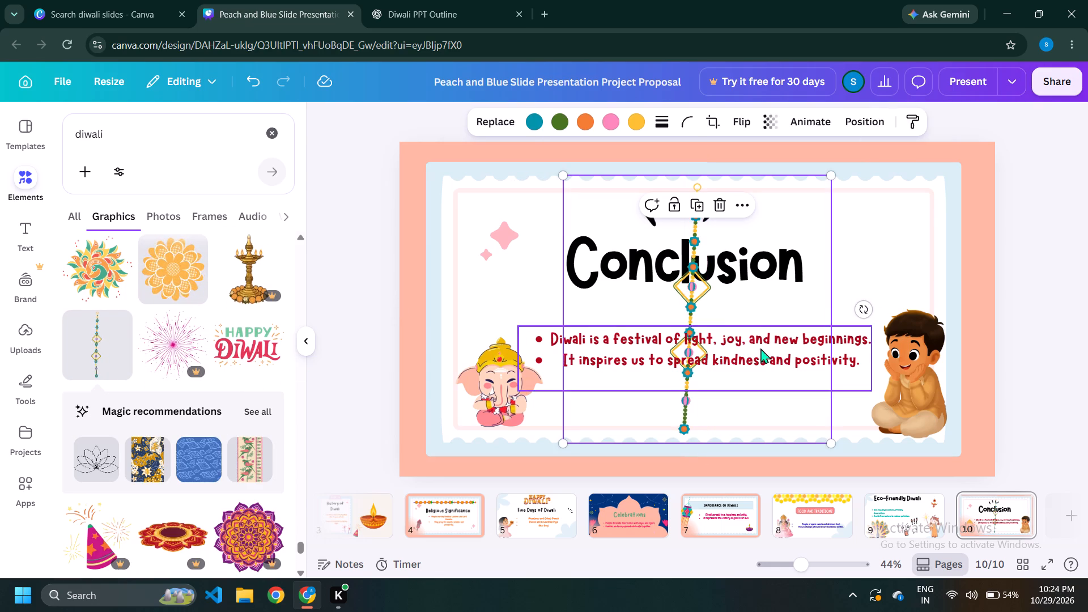
# Shrink the hanging bead string and place it near the slide's right edge, hanging down over the seated boy's head.
pyautogui.moveTo(698, 316); pyautogui.dragTo(893, 297)
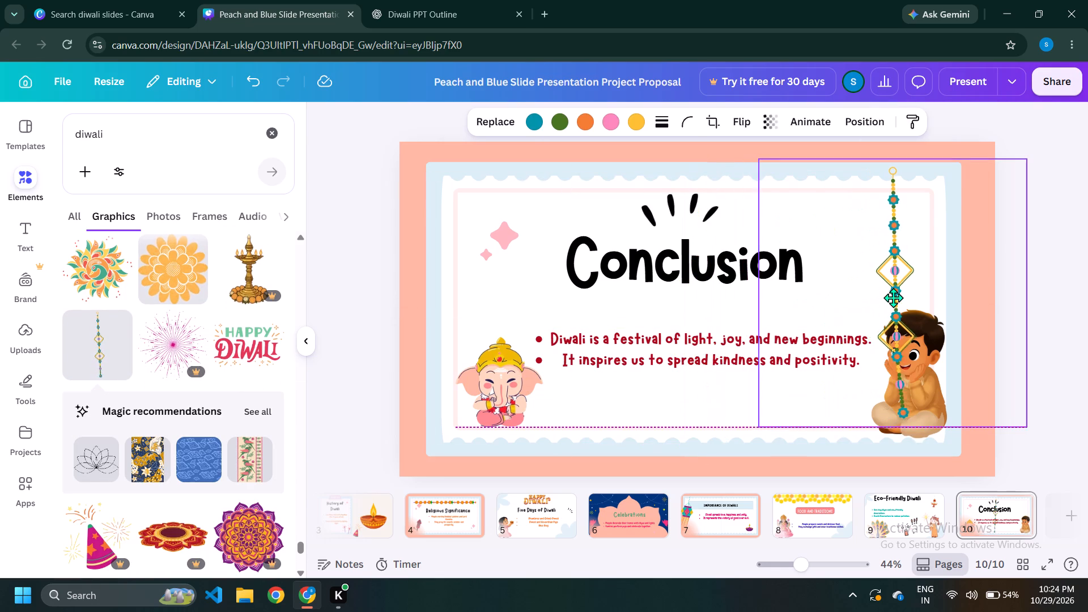
pyautogui.moveTo(893, 297); pyautogui.dragTo(715, 317)
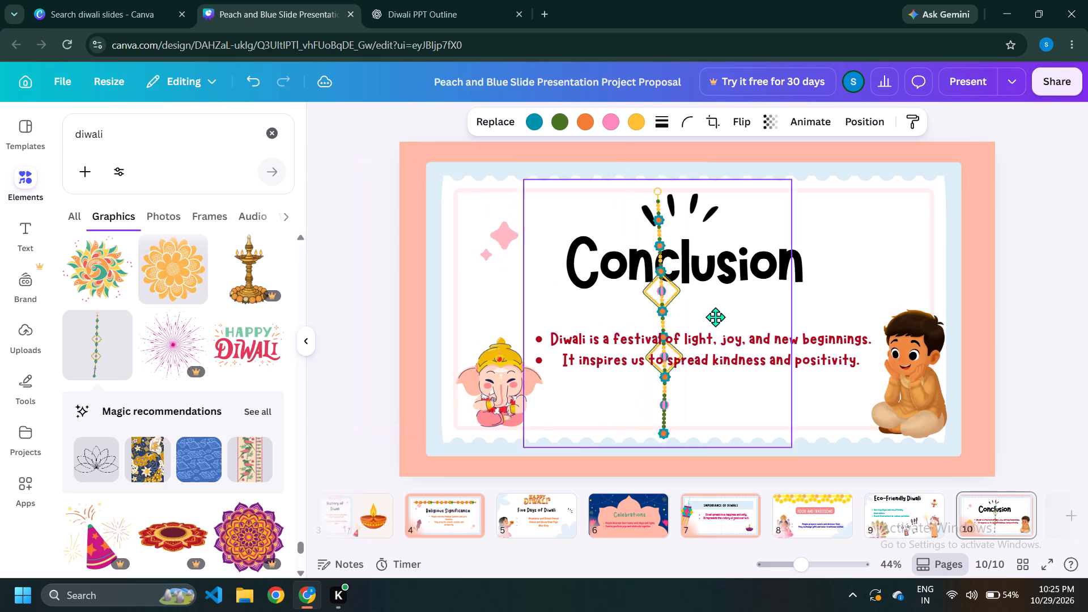
pyautogui.moveTo(715, 317); pyautogui.dragTo(737, 314)
pyautogui.moveTo(872, 446); pyautogui.dragTo(794, 360)
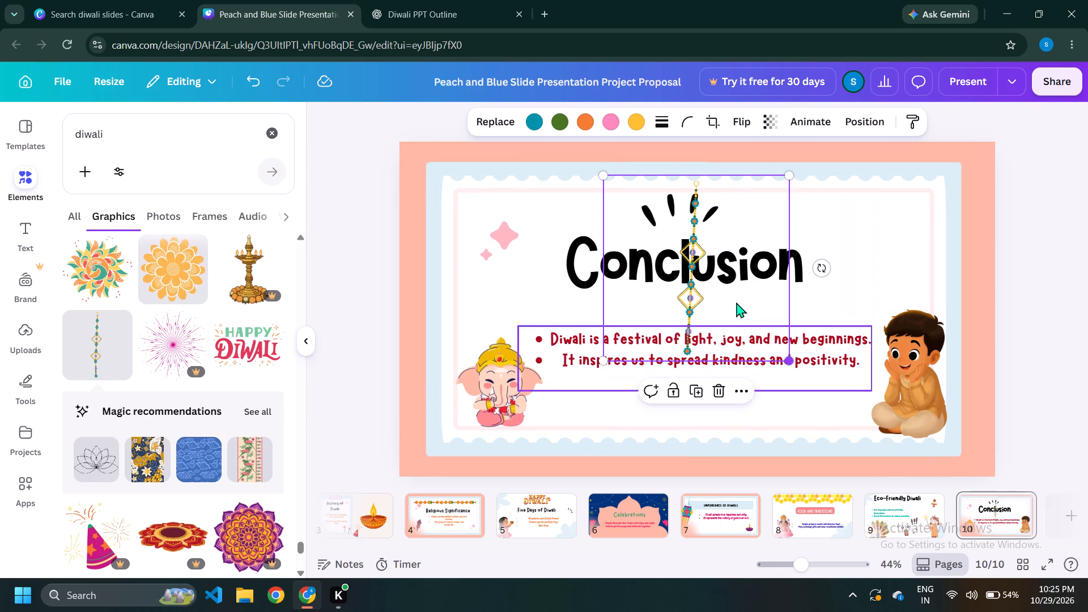
pyautogui.moveTo(690, 307); pyautogui.dragTo(899, 299)
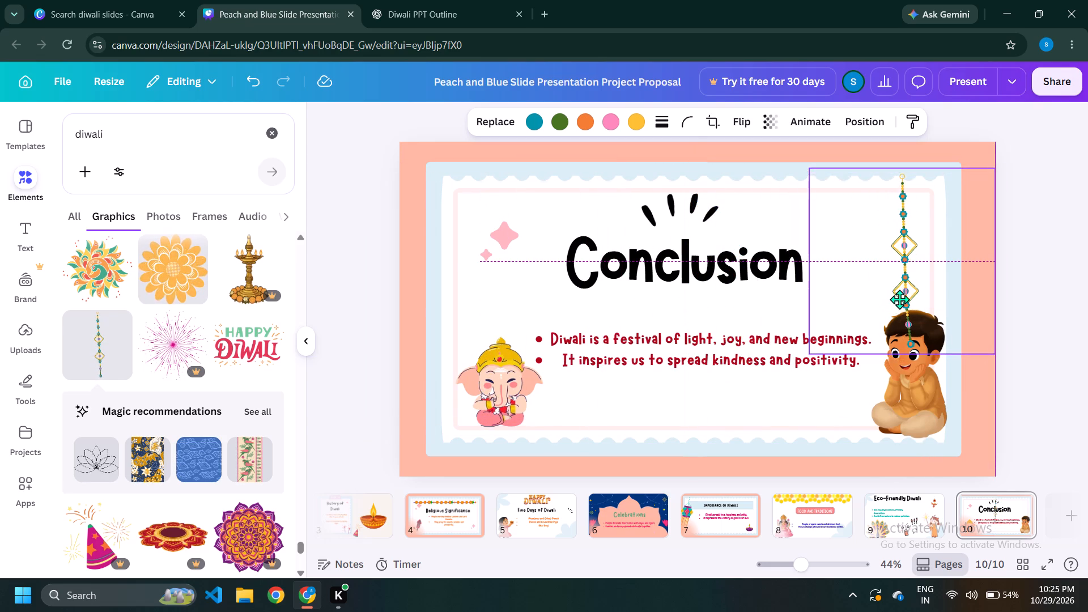
pyautogui.moveTo(899, 299); pyautogui.dragTo(914, 293)
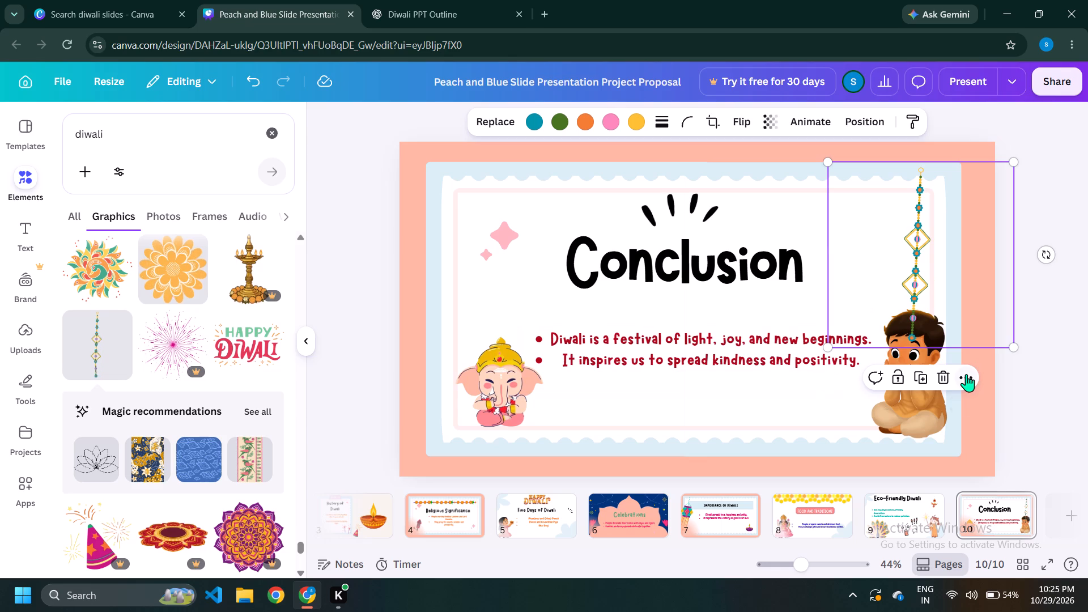
# Send the hanging bead string backward so that it sits behind the seated boy.
pyautogui.click(966, 374)
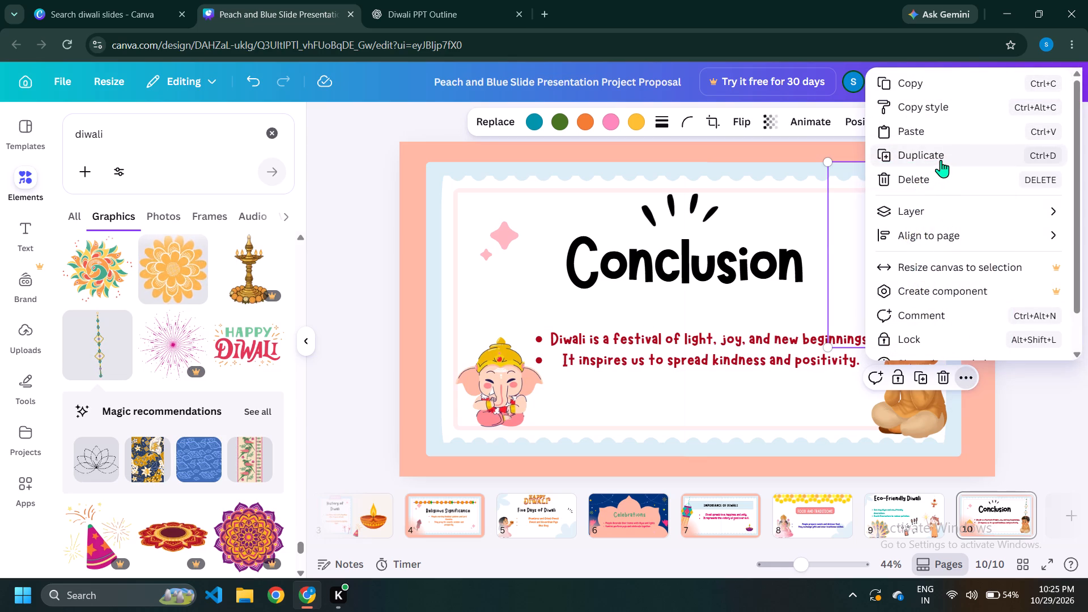
pyautogui.click(959, 214)
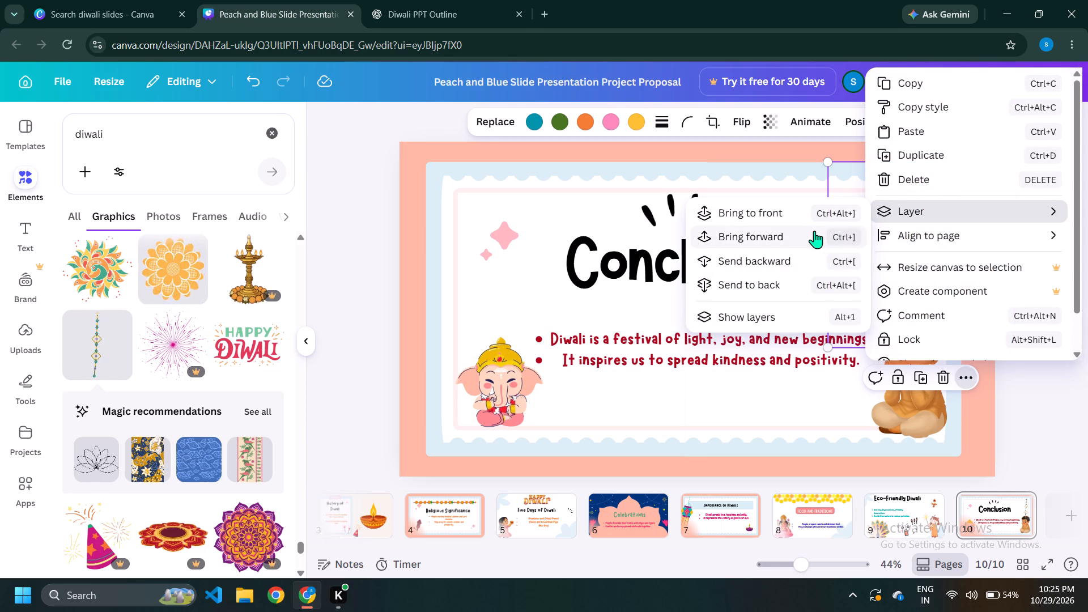
pyautogui.click(804, 263)
pyautogui.click(760, 260)
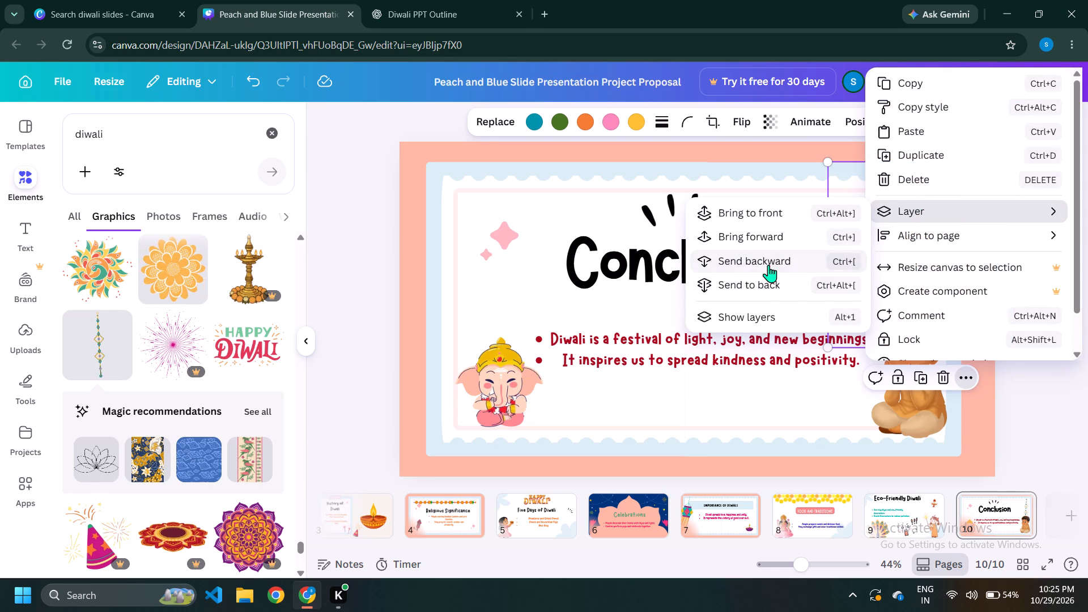
pyautogui.click(819, 414)
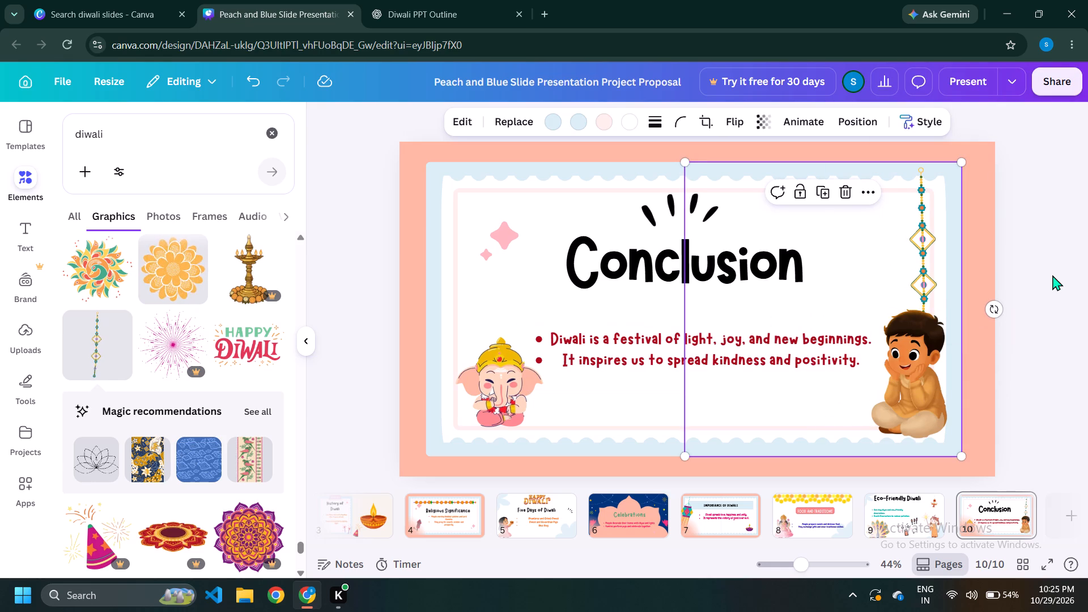
pyautogui.click(1028, 267)
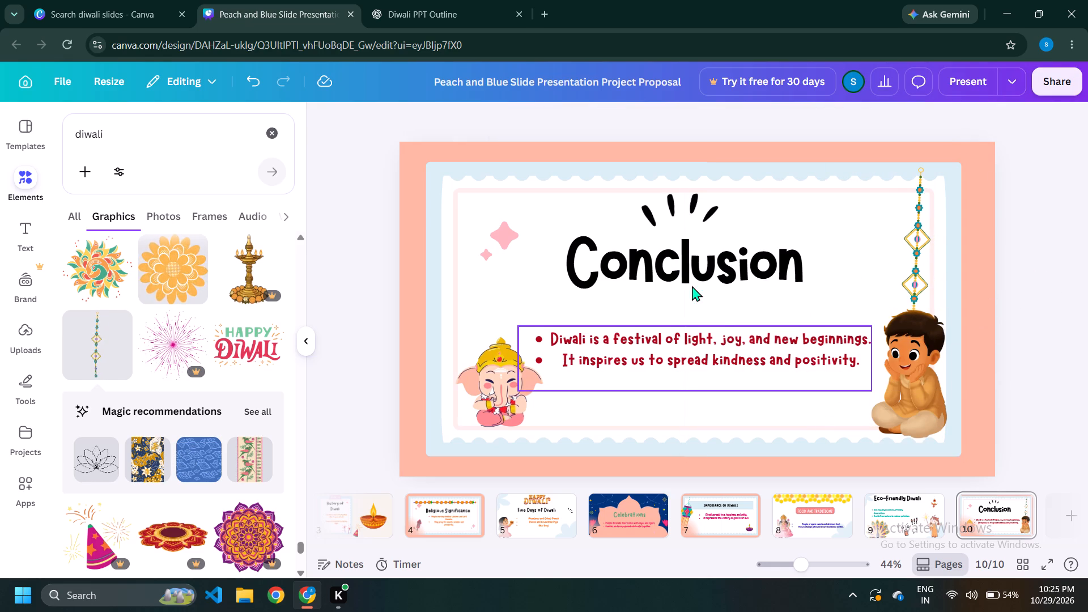
pyautogui.click(326, 243)
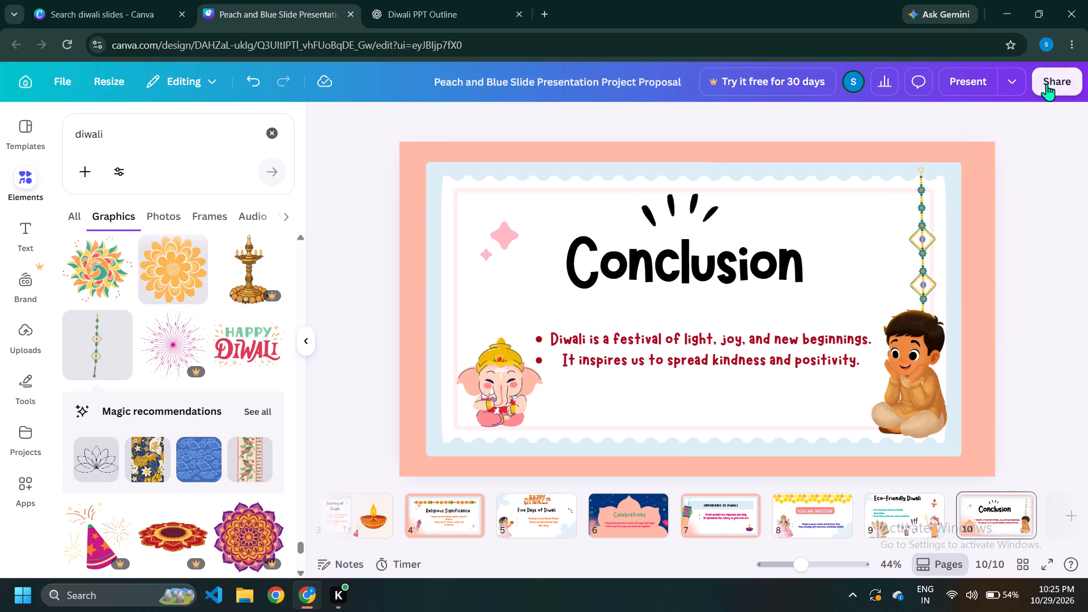
# Download all pages of the presentation as a PDF with the Digital preset.
pyautogui.click(1049, 82)
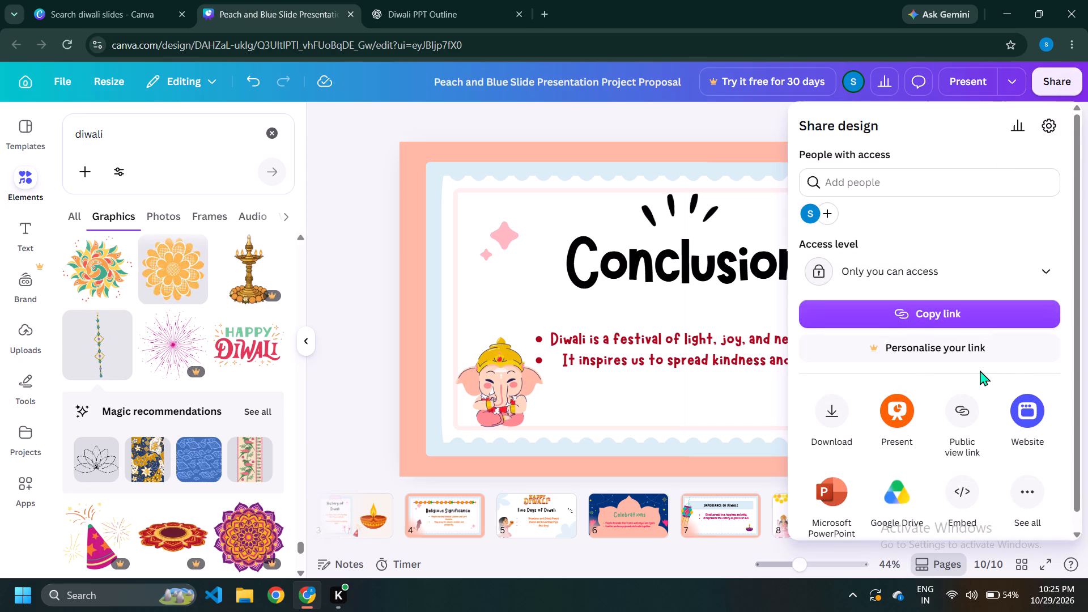
pyautogui.click(831, 413)
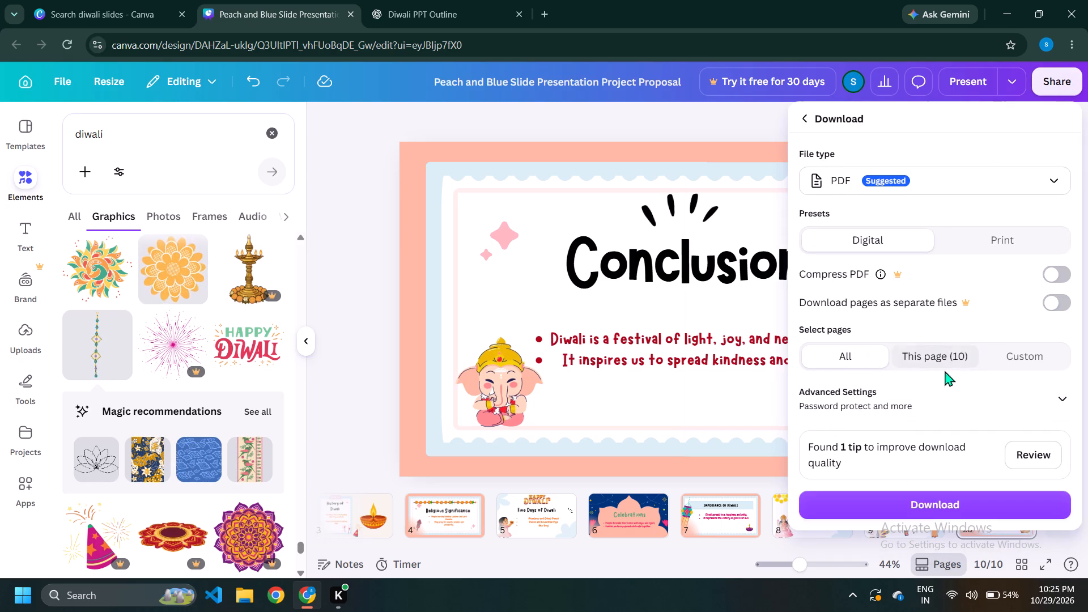
pyautogui.click(936, 177)
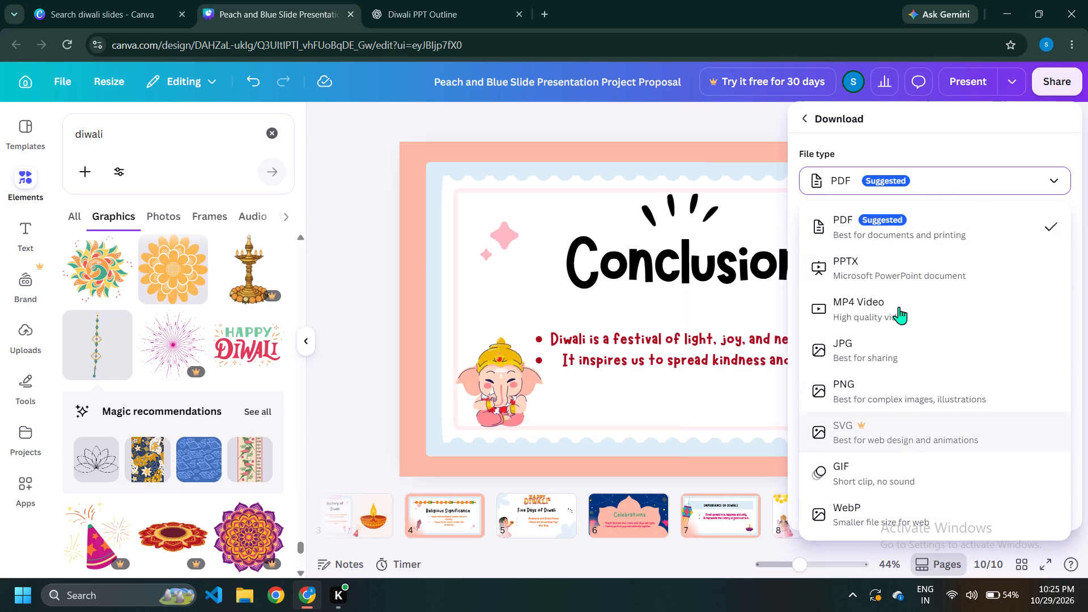
pyautogui.click(998, 230)
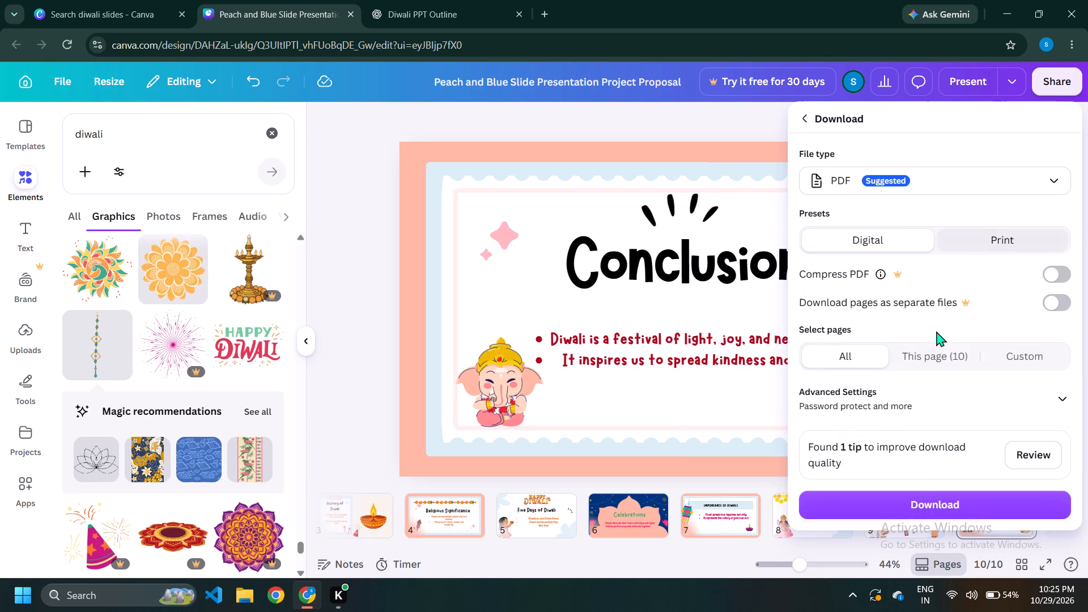
pyautogui.click(944, 507)
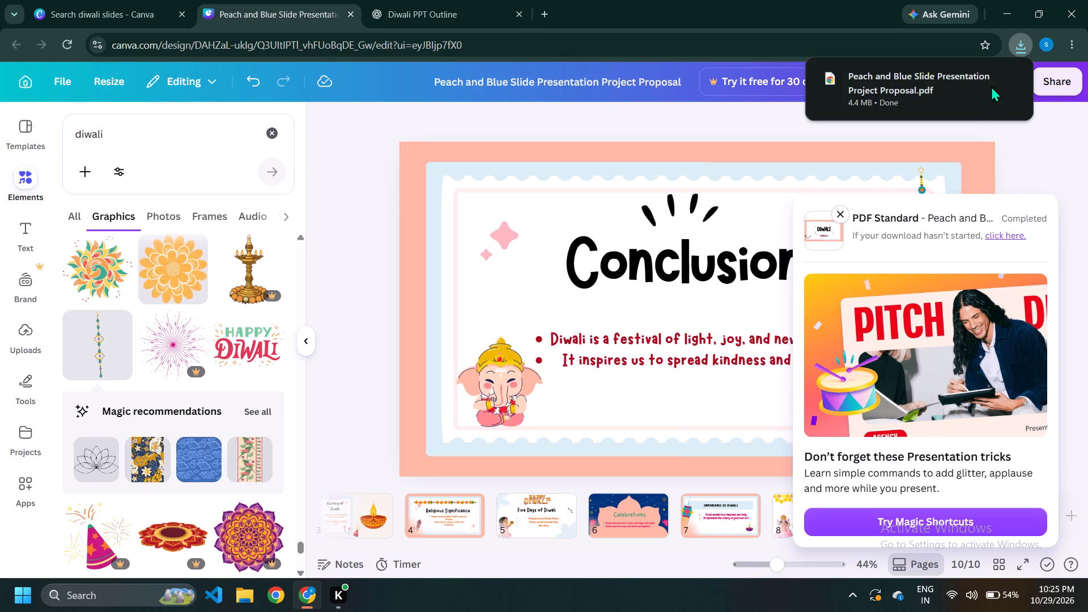
# Open the downloaded PDF, review its slides from first to last, and return to the design with the download notice dismissed.
pyautogui.click(1021, 42)
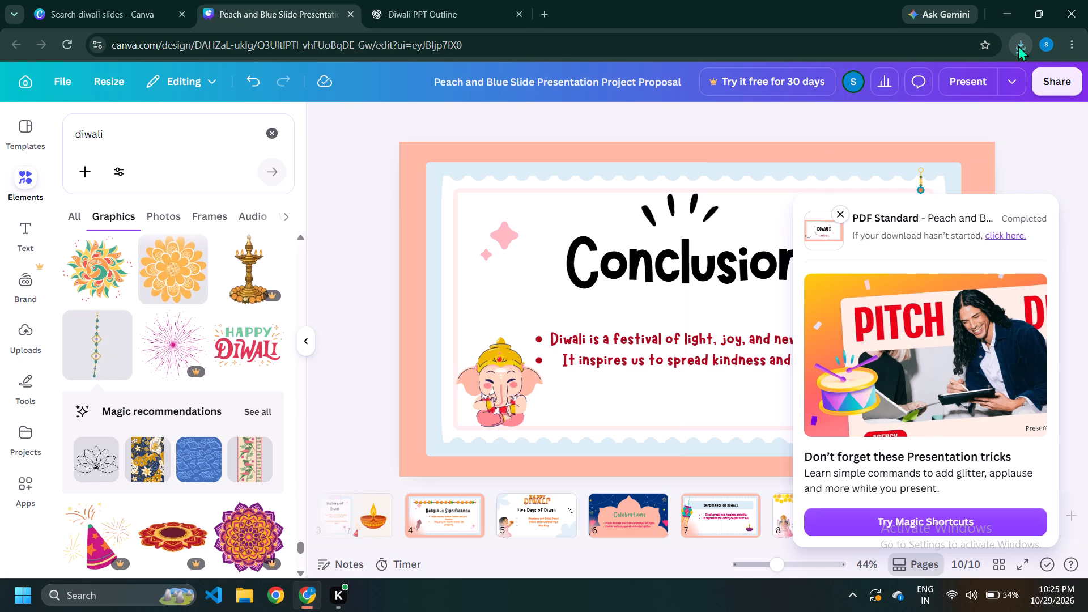
pyautogui.click(1018, 45)
pyautogui.doubleClick(907, 109)
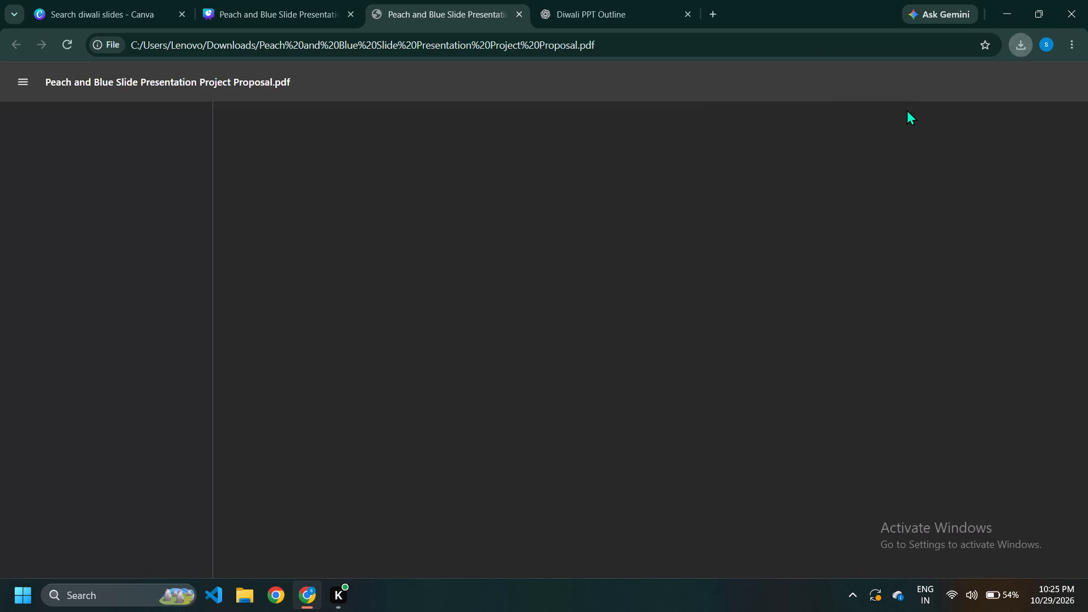
pyautogui.scroll(-6, 575, 300)
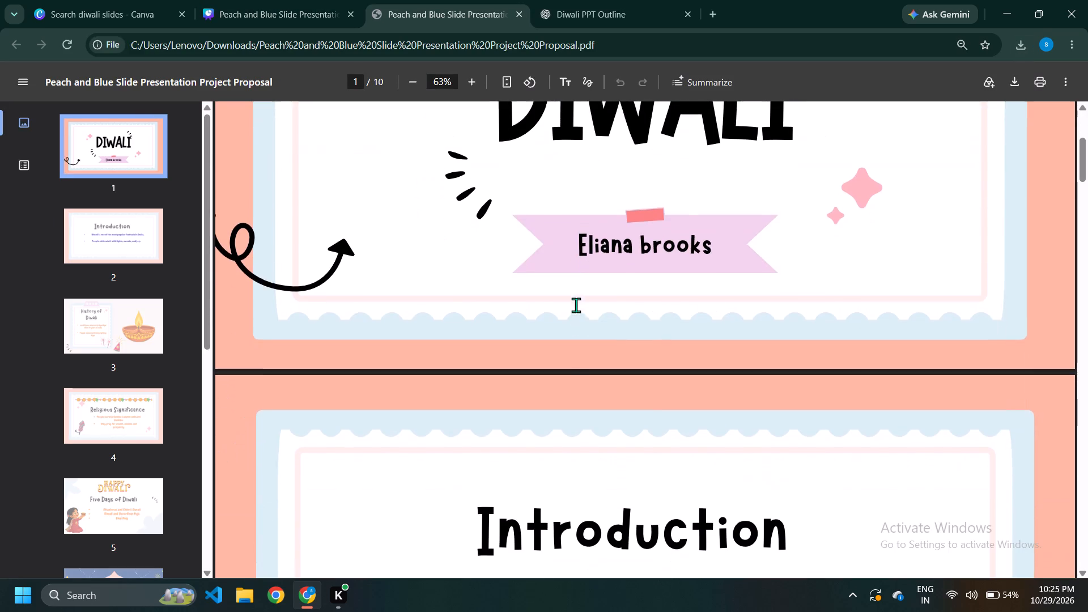
pyautogui.scroll(-13, 576, 305)
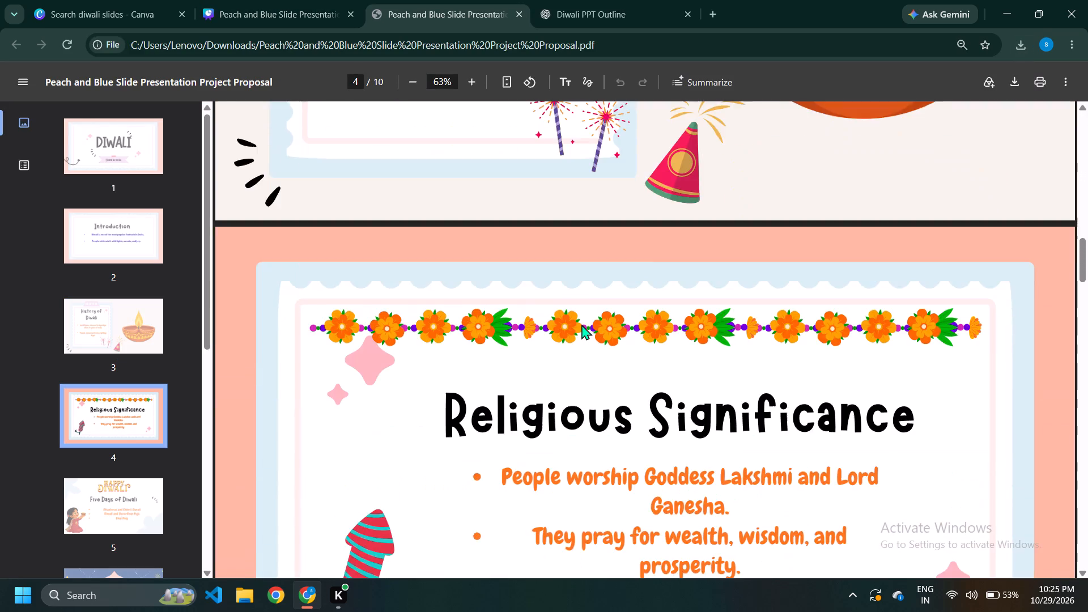
pyautogui.scroll(-5, 581, 324)
pyautogui.scroll(-20, 581, 324)
pyautogui.scroll(-5, 581, 324)
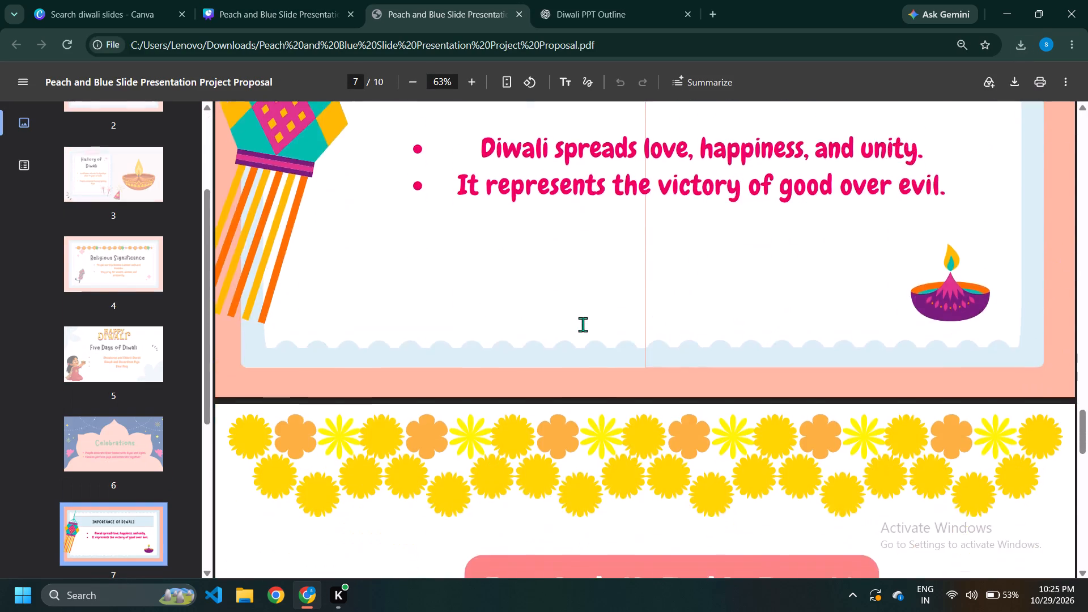
pyautogui.scroll(-20, 583, 324)
pyautogui.scroll(-6, 583, 324)
pyautogui.scroll(4, 583, 324)
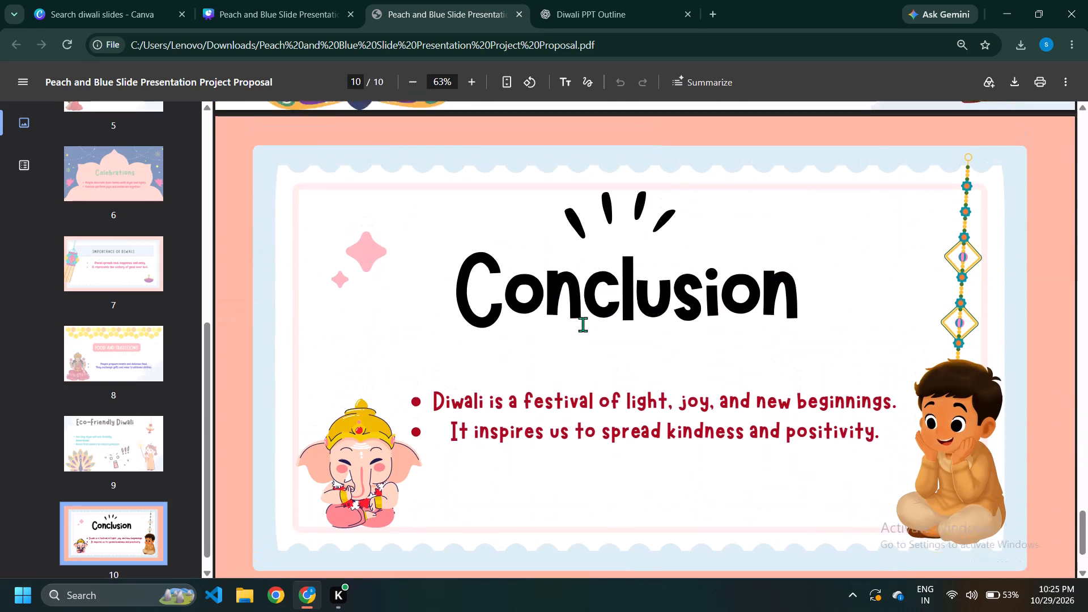
pyautogui.scroll(3, 583, 324)
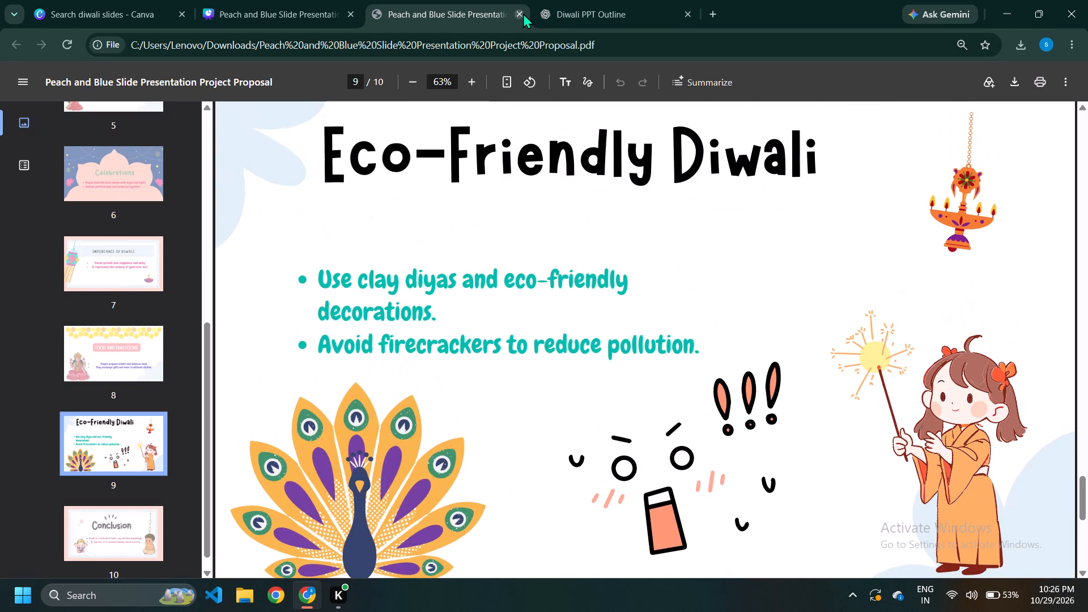
pyautogui.click(523, 13)
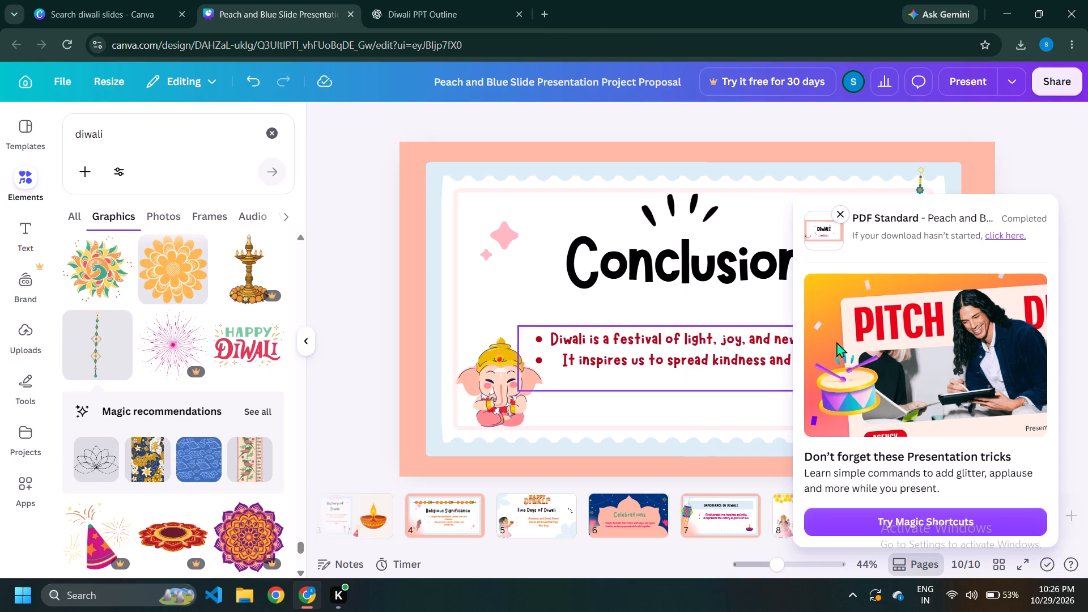
pyautogui.click(835, 214)
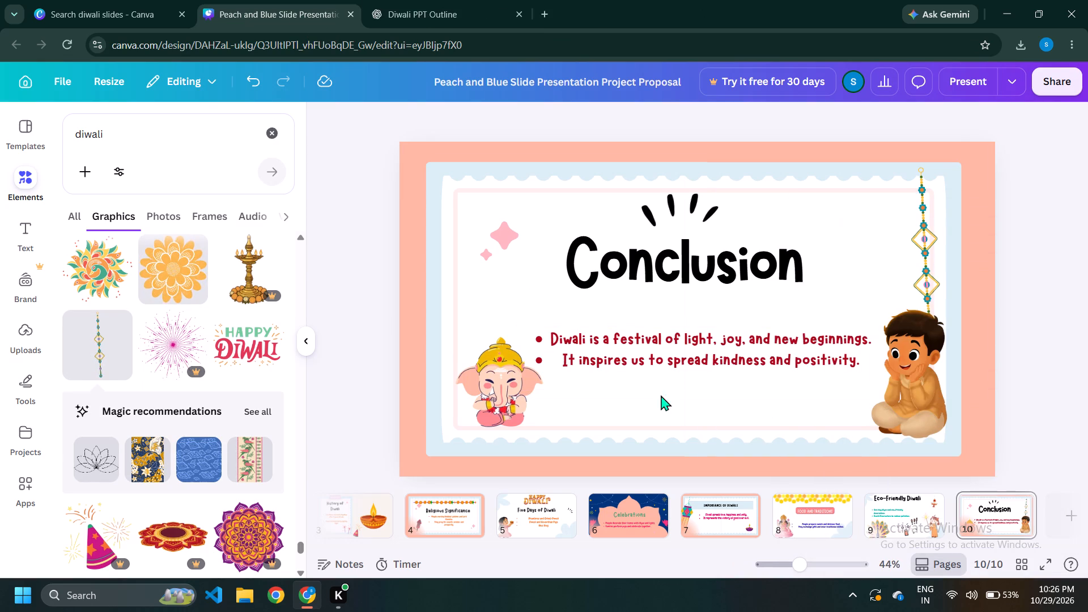